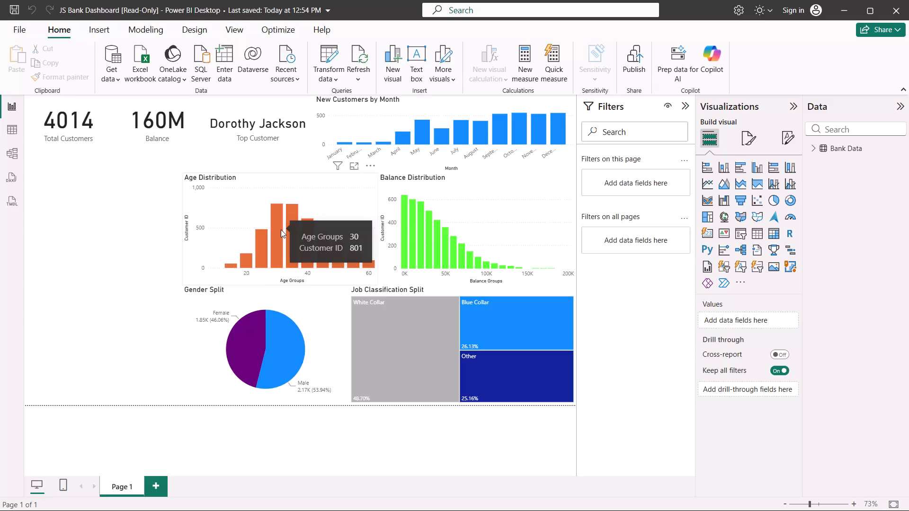
Examine the field setup of the region map, Age Distribution and Balance Distribution visuals in the JS Bank Dashboard.
left_click(125, 269)
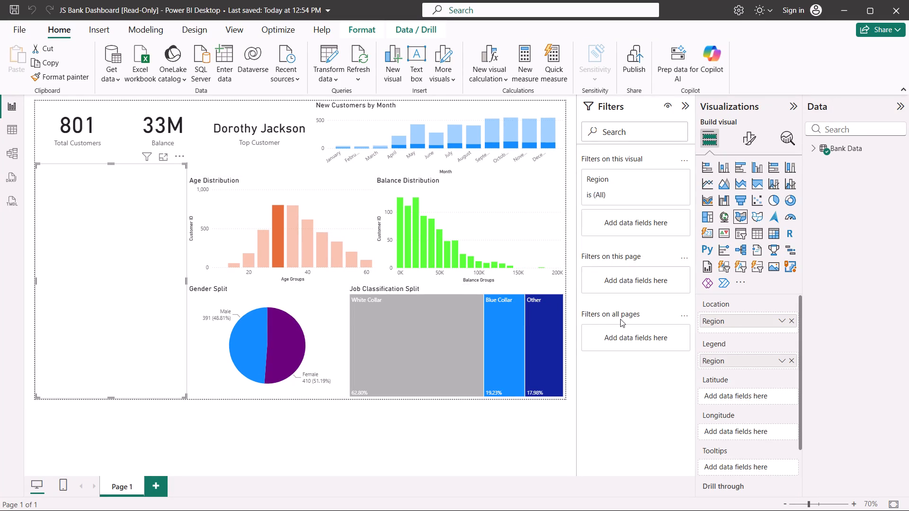
left_click(243, 192)
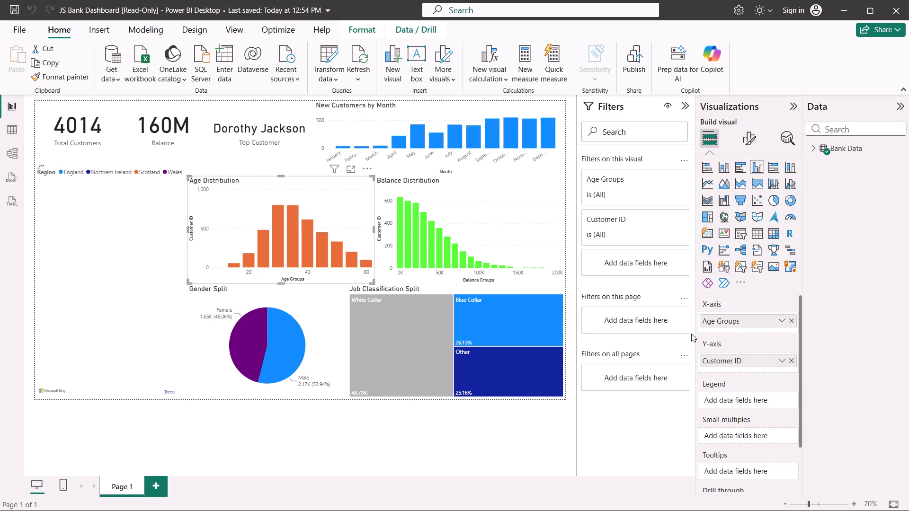
scroll(716, 370, "down", 2)
scroll(450, 239, "up", 1)
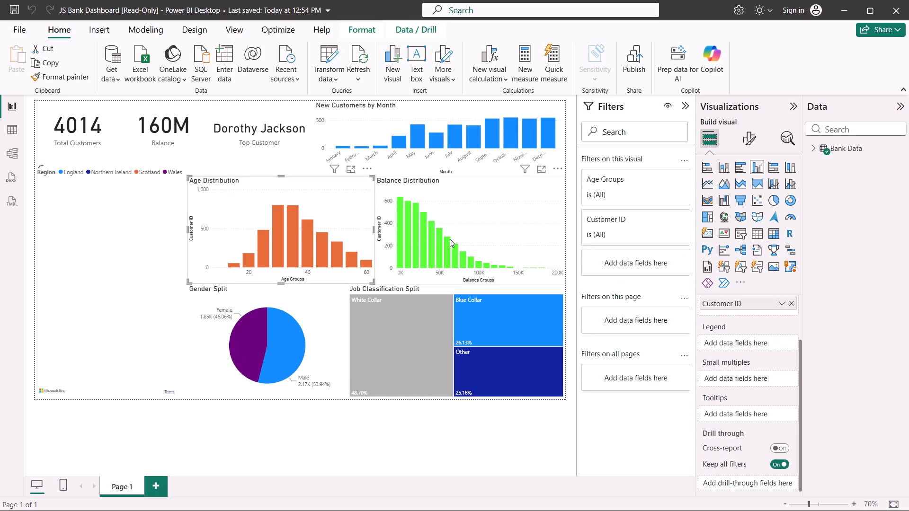
scroll(450, 239, "up", 1)
left_click(490, 192)
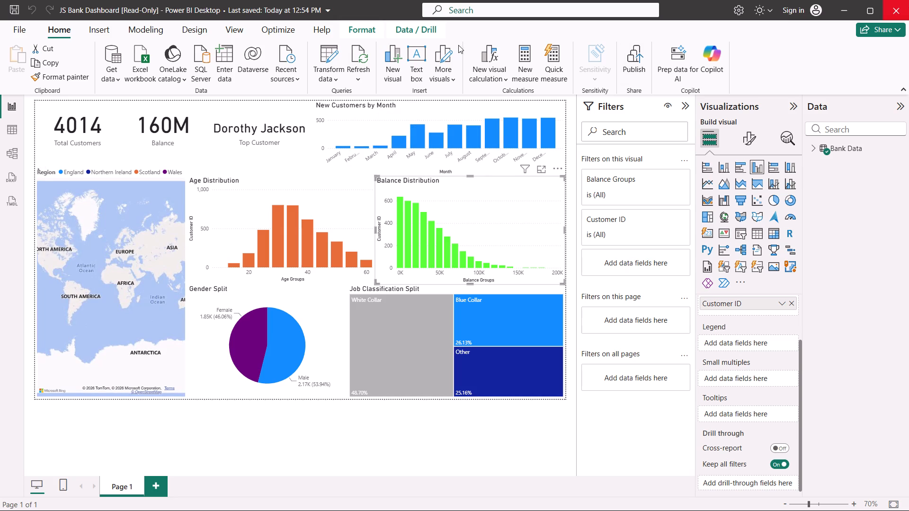
Create a new blank report.
left_click(14, 26)
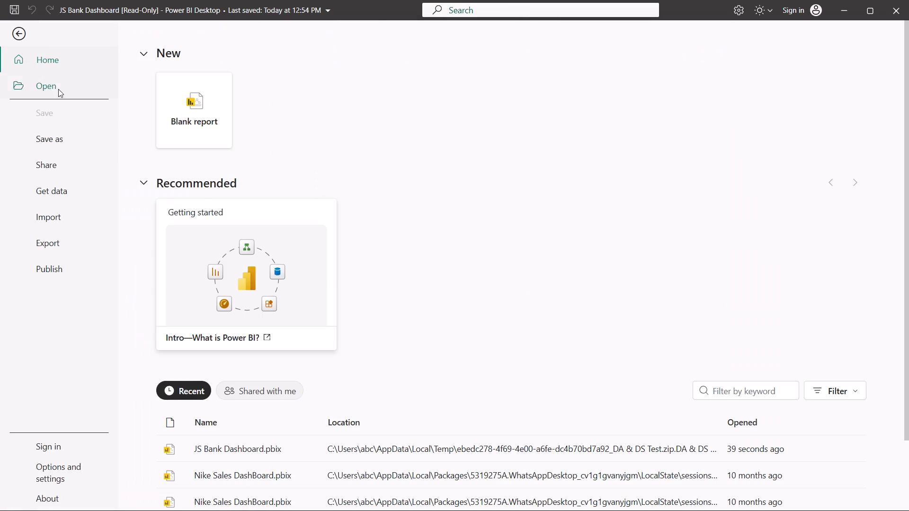
left_click(180, 121)
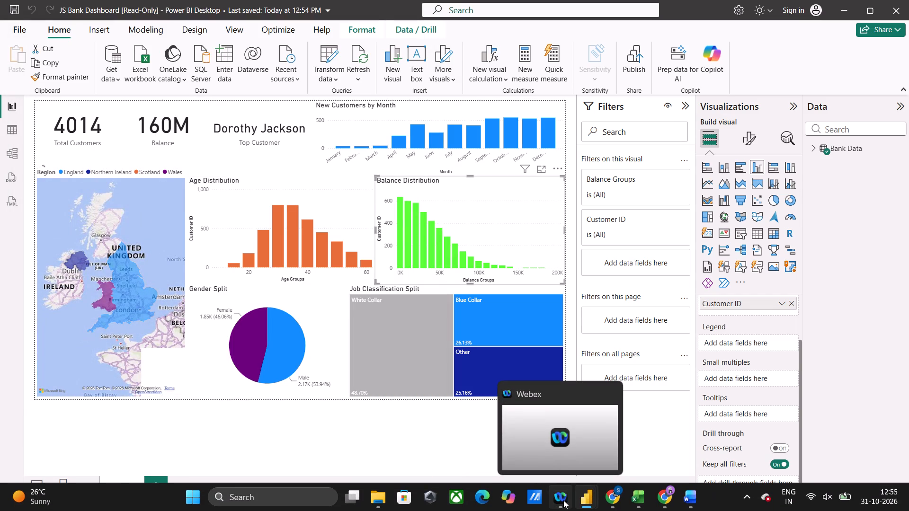
Open Module 2 - JS Mart Data.xlsx from the Power BI Test folder in Excel, look through the Order Breakdown sheet, and close it.
left_click(368, 494)
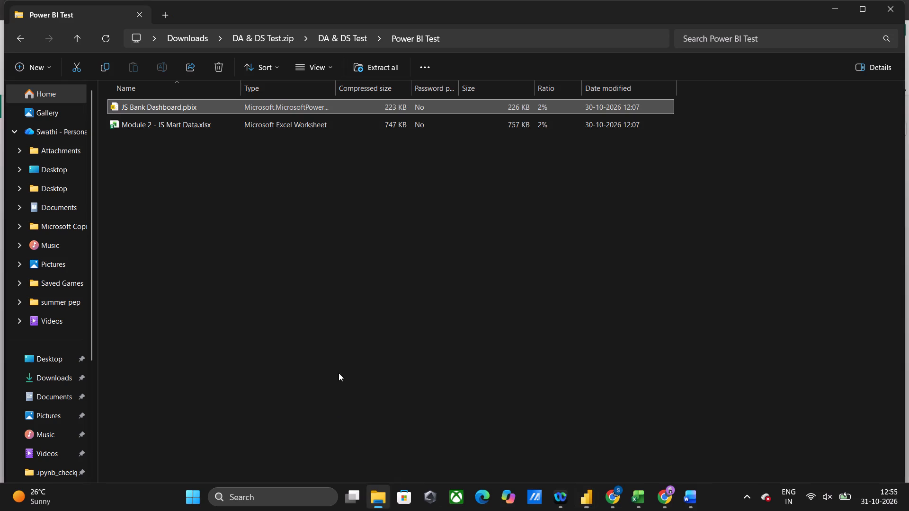
double_click(274, 122)
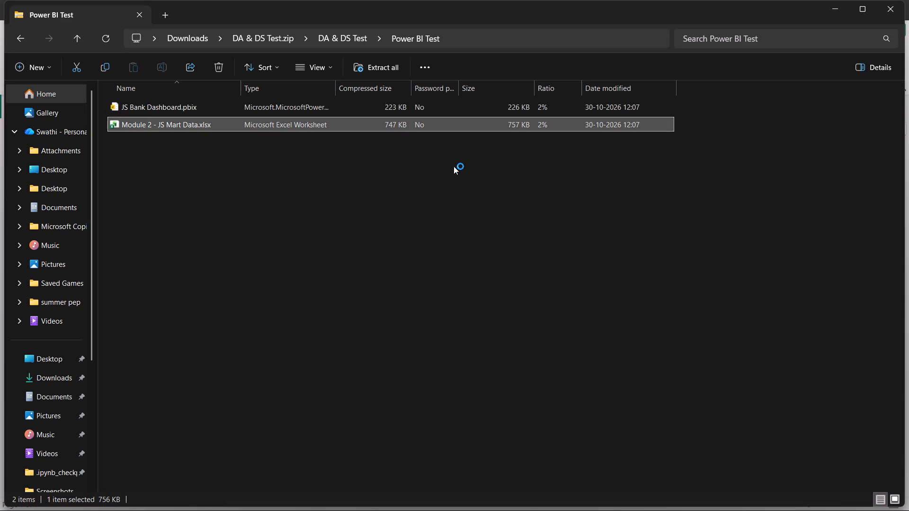
right_click(173, 120)
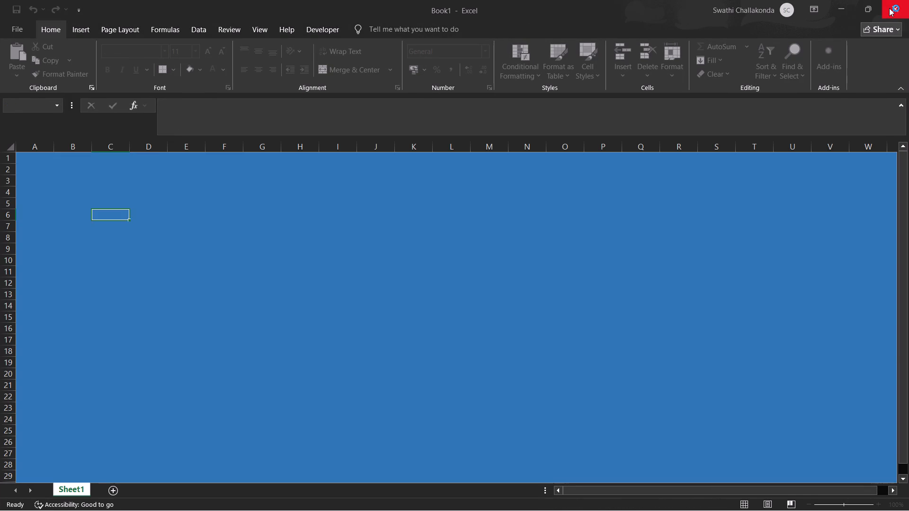
scroll(583, 236, "up", 2)
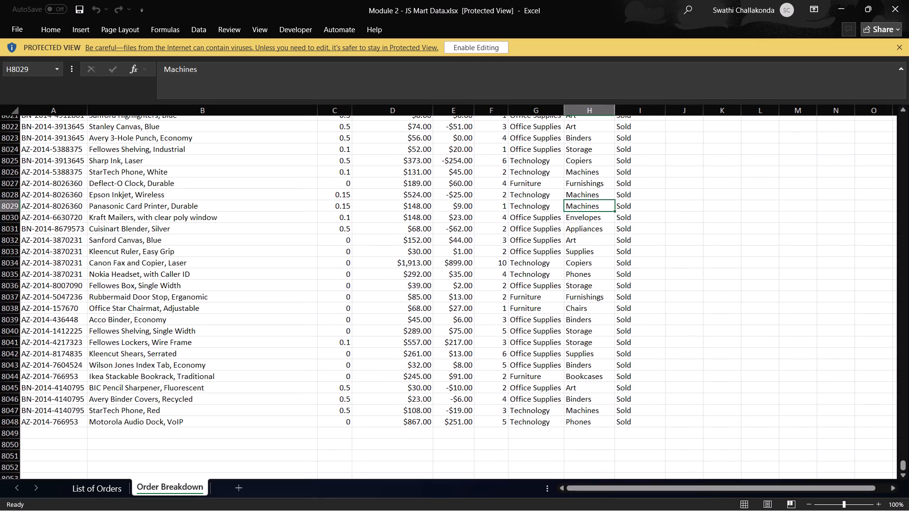
scroll(583, 236, "up", 9)
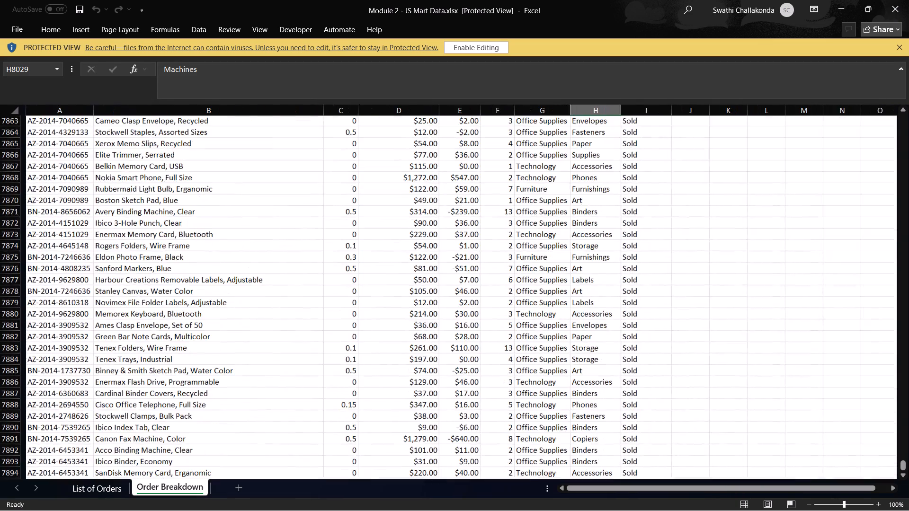
left_click(908, 0)
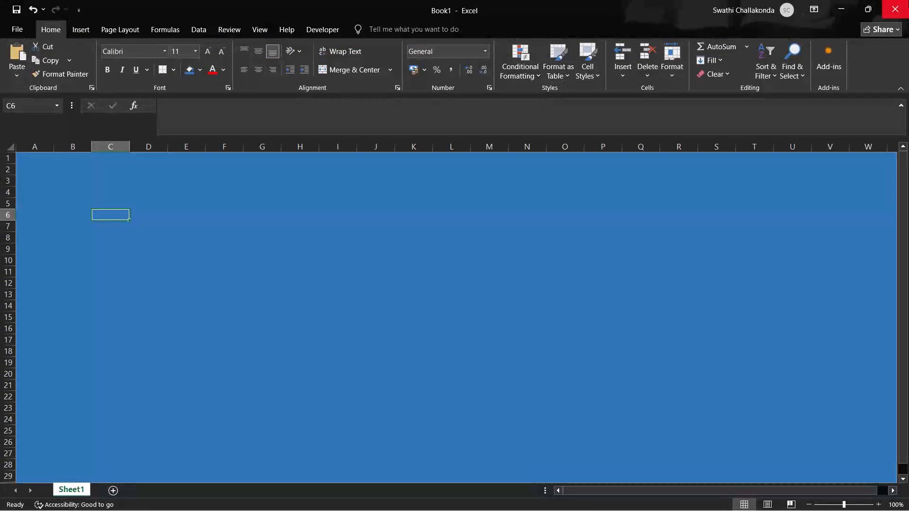
left_click(902, 1)
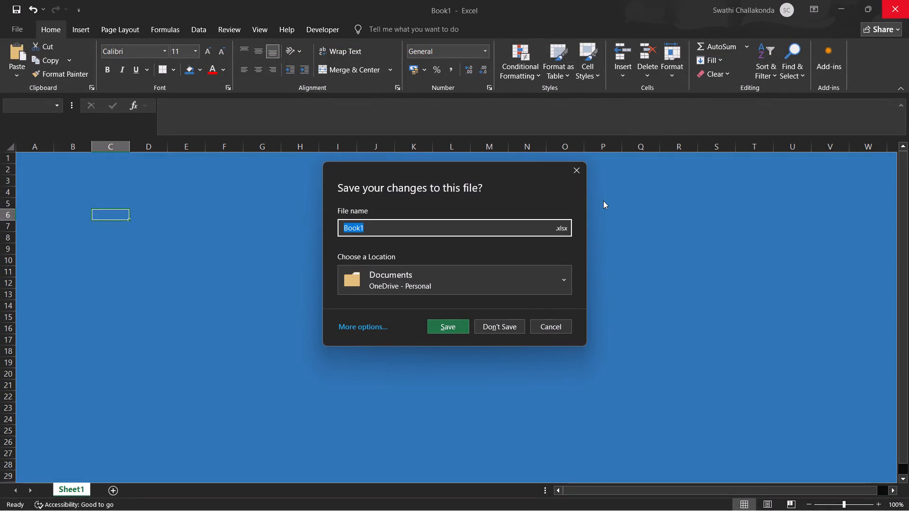
left_click(550, 326)
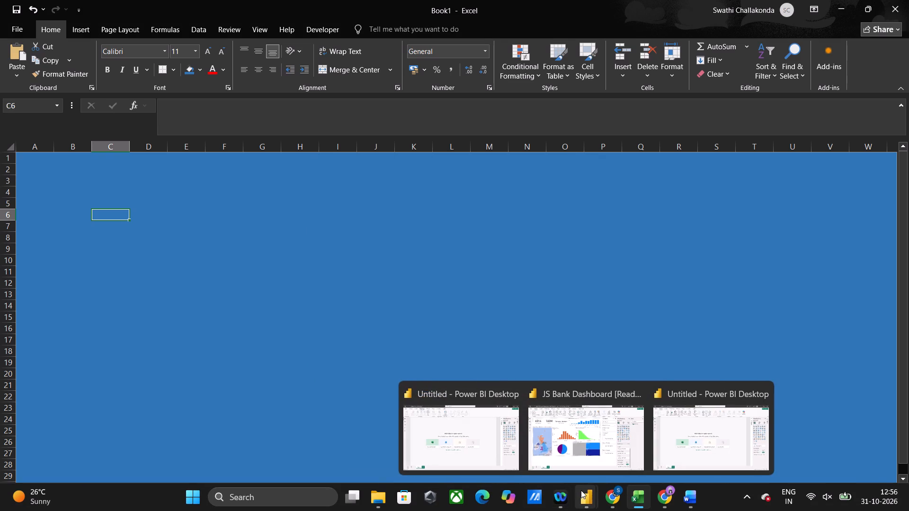
In the untitled Power BI report, start an Excel workbook import, decline the new Get Data experience, and browse the Downloads folder.
left_click(713, 430)
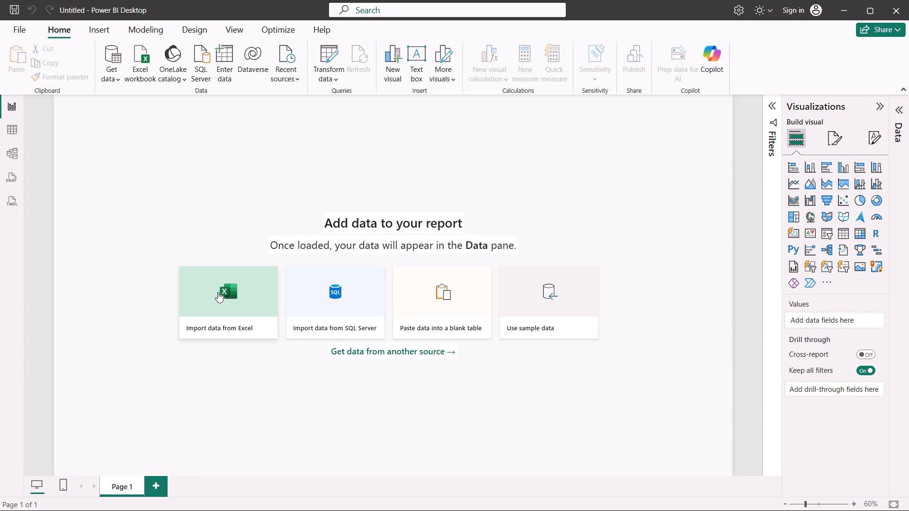
left_click(117, 78)
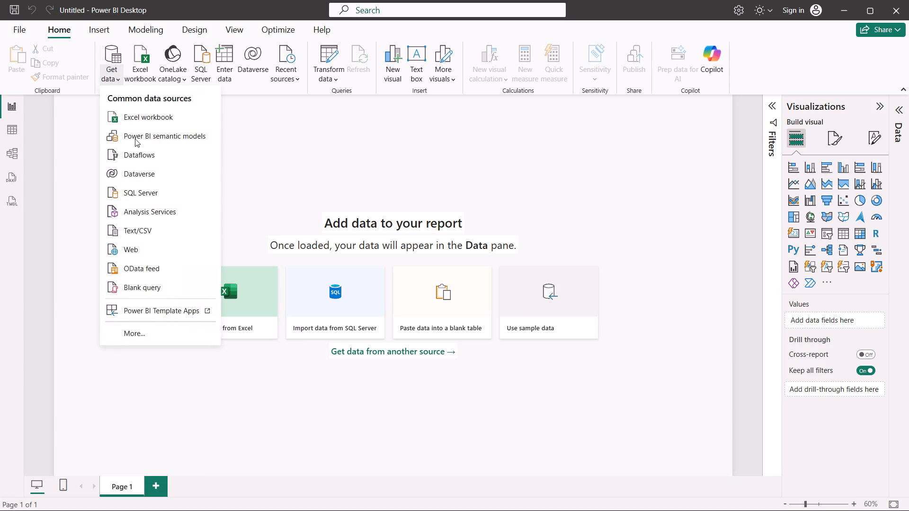
left_click(159, 115)
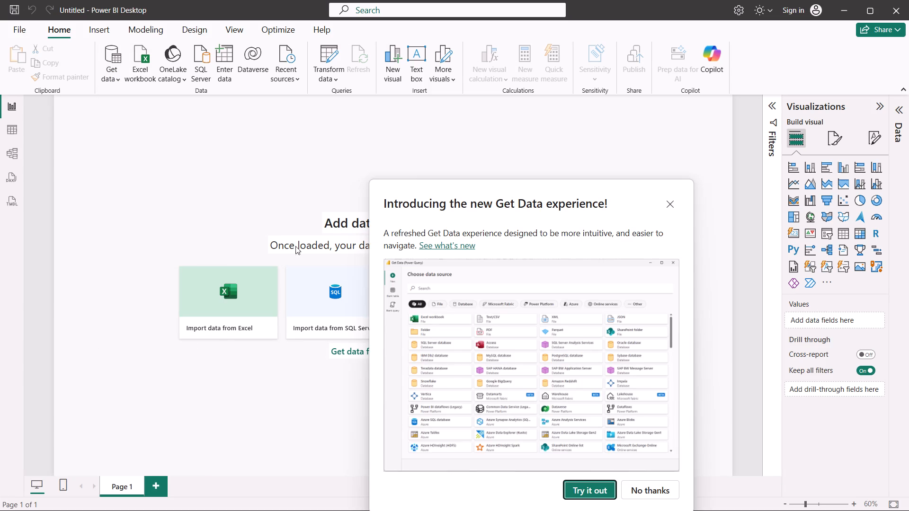
left_click(637, 476)
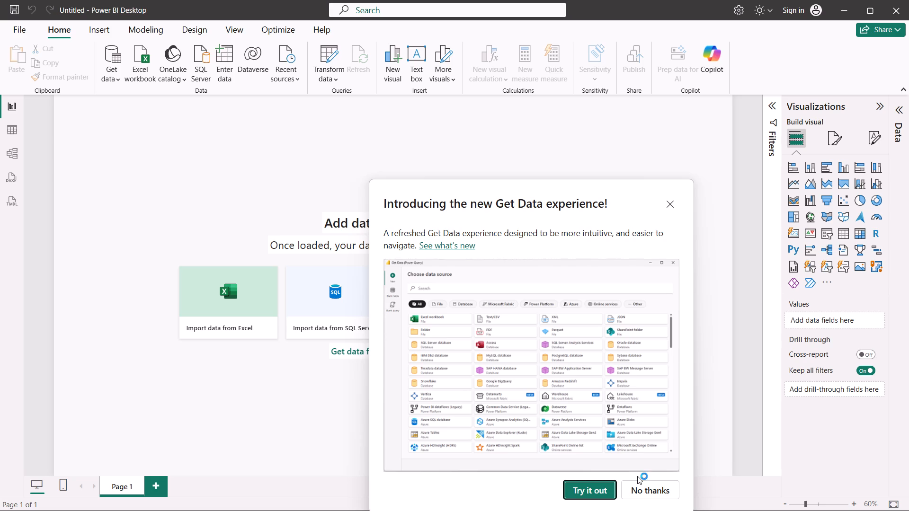
left_click(638, 485)
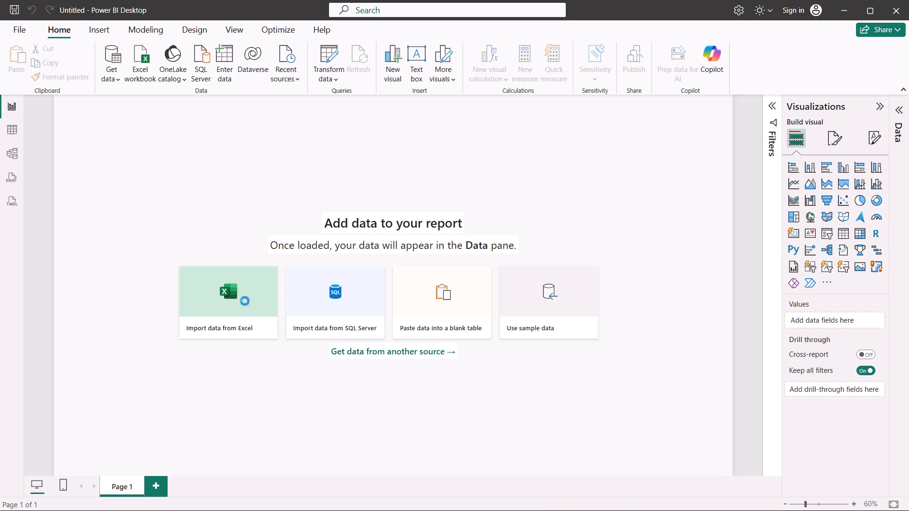
left_click(245, 301)
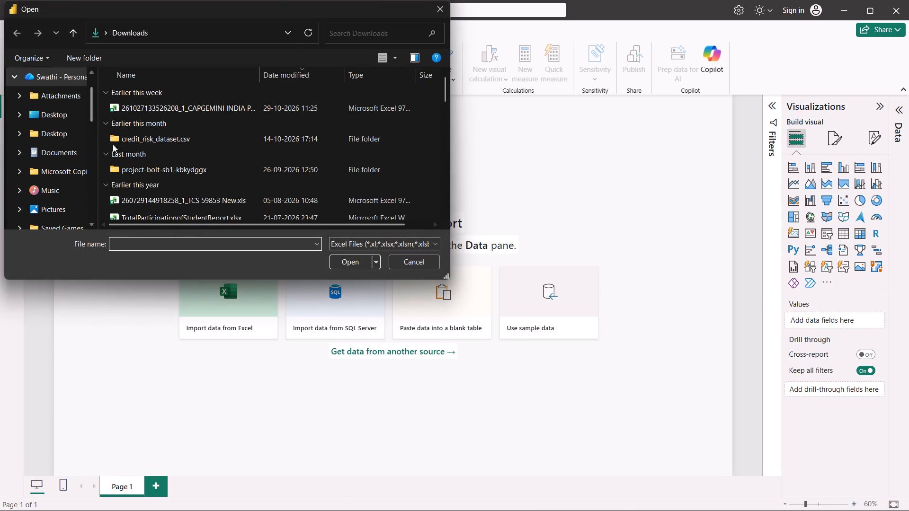
scroll(51, 181, "down", 1)
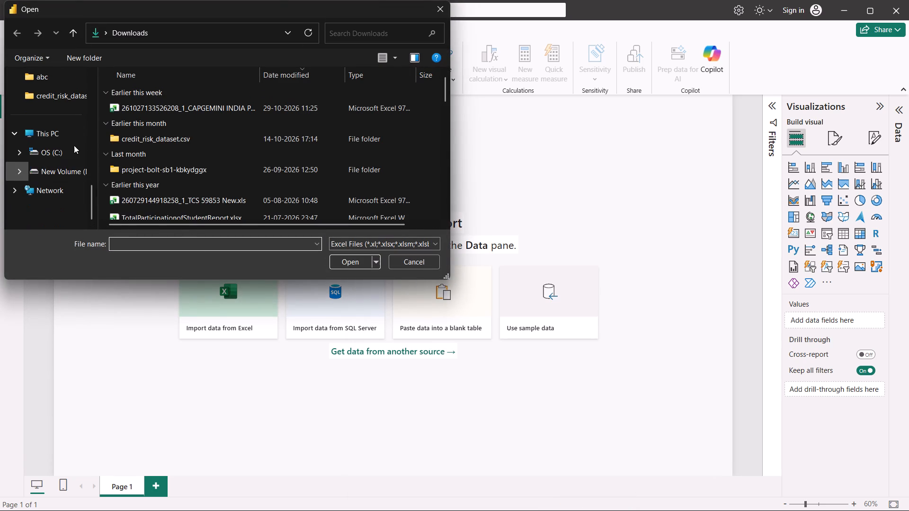
scroll(76, 142, "up", 1)
double_click(49, 118)
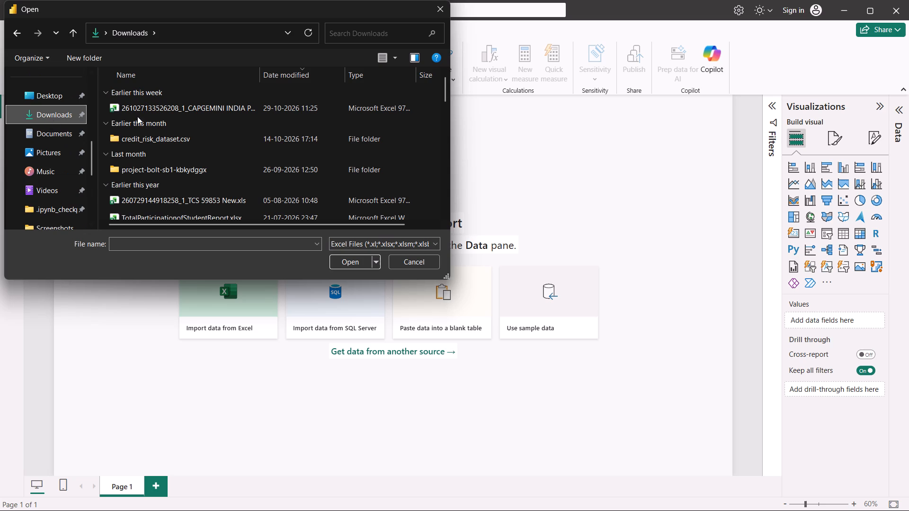
scroll(169, 191, "up", 5)
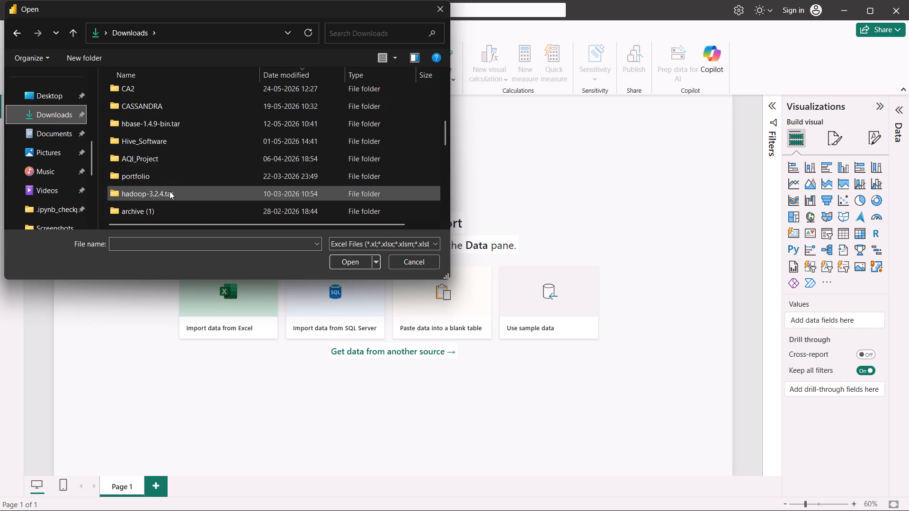
scroll(169, 191, "up", 2)
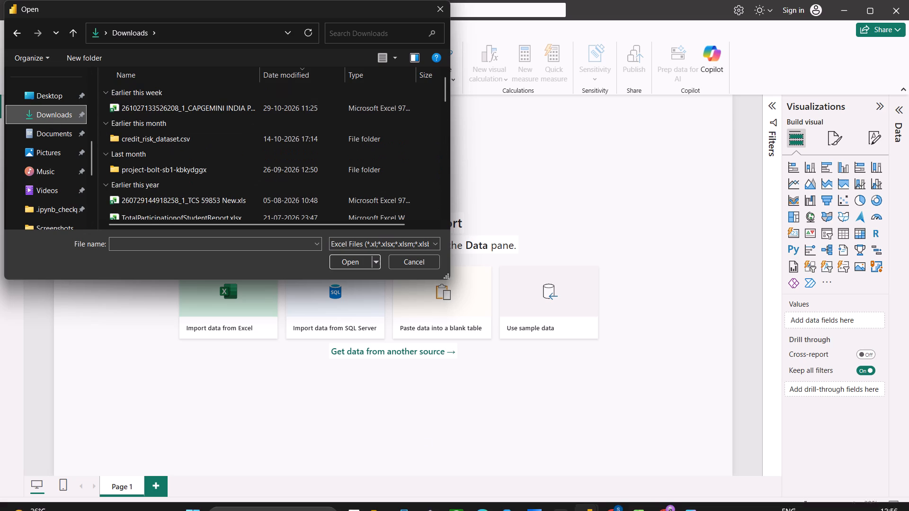
In File Explorer, cut Module 2 - JS Mart Data.xlsx from the zipped Power BI Test folder and paste it into Downloads.
left_click(379, 493)
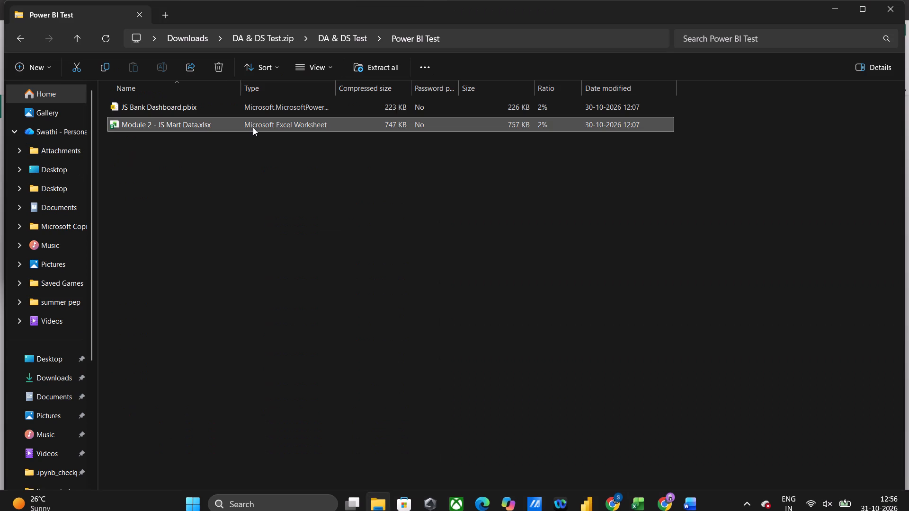
right_click(240, 125)
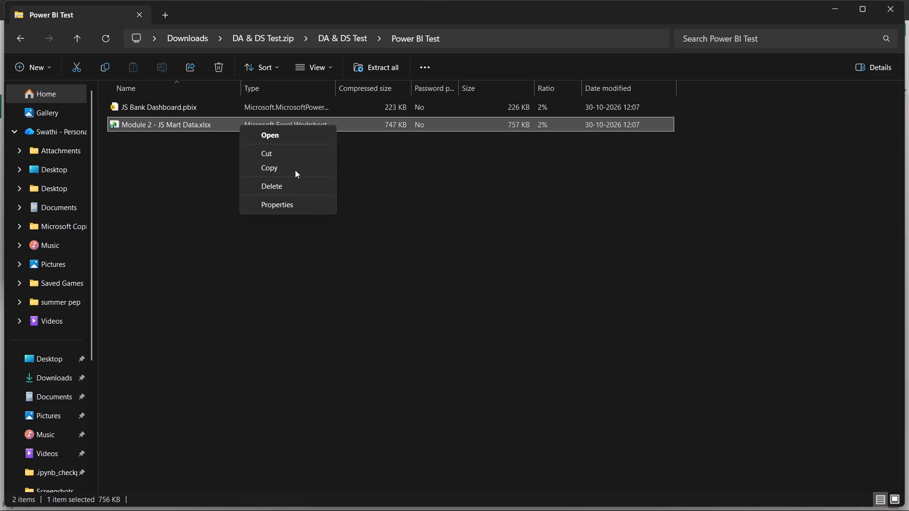
left_click(269, 154)
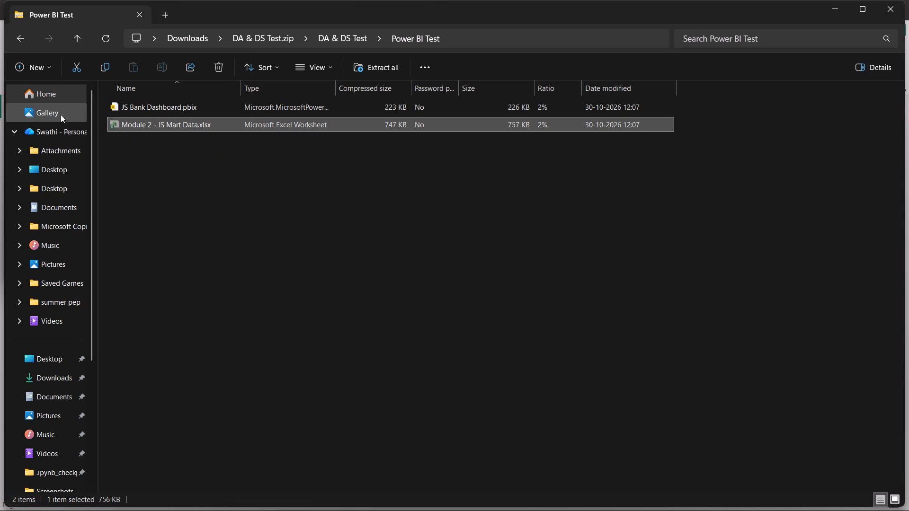
left_click(46, 378)
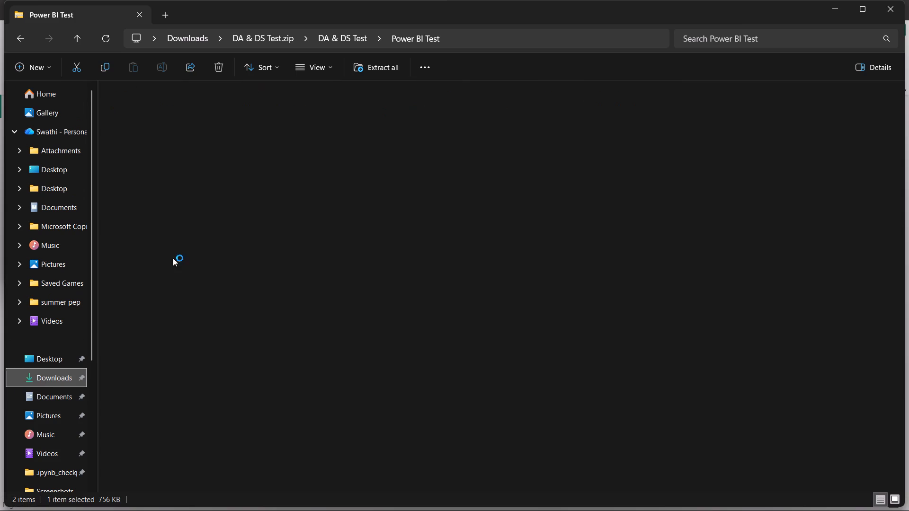
left_click(345, 139)
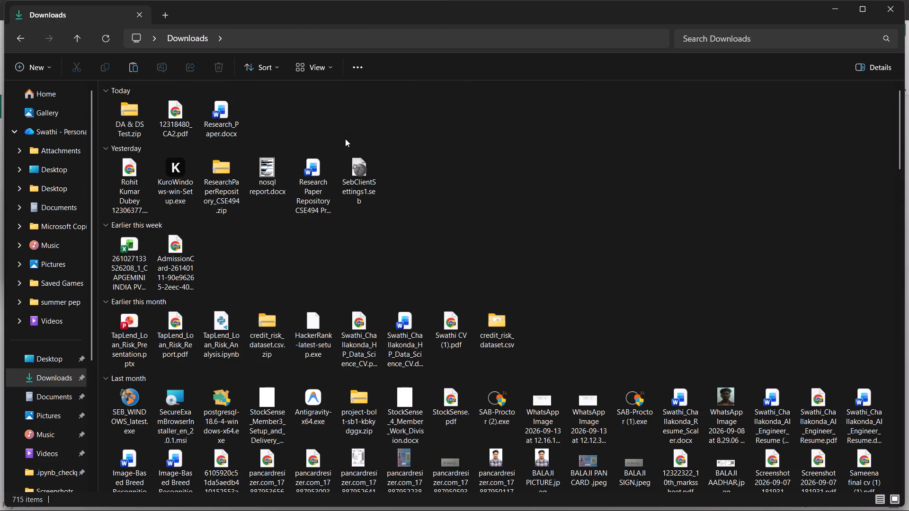
key("ctrl+v")
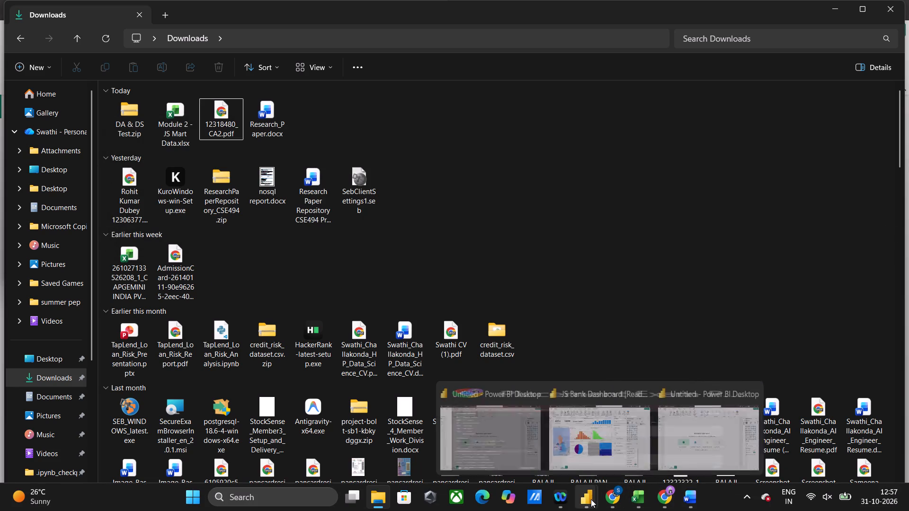
Back in Power BI, import List of Orders and Order Breakdown from Module 2 - JS Mart Data.xlsx into Power Query Editor.
left_click(699, 446)
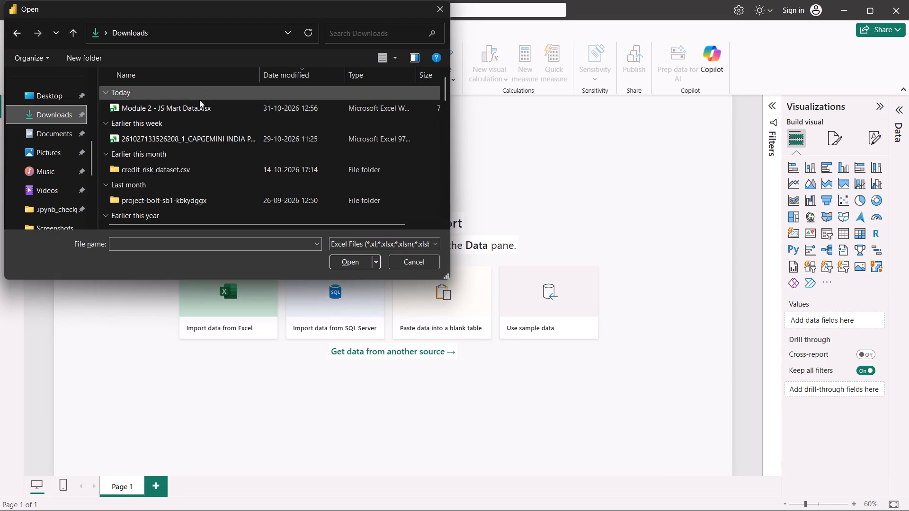
double_click(197, 105)
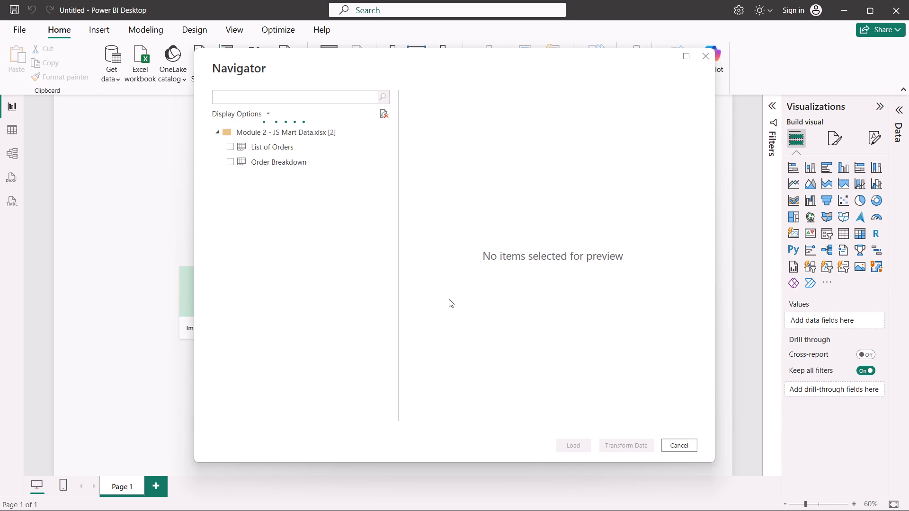
left_click(230, 147)
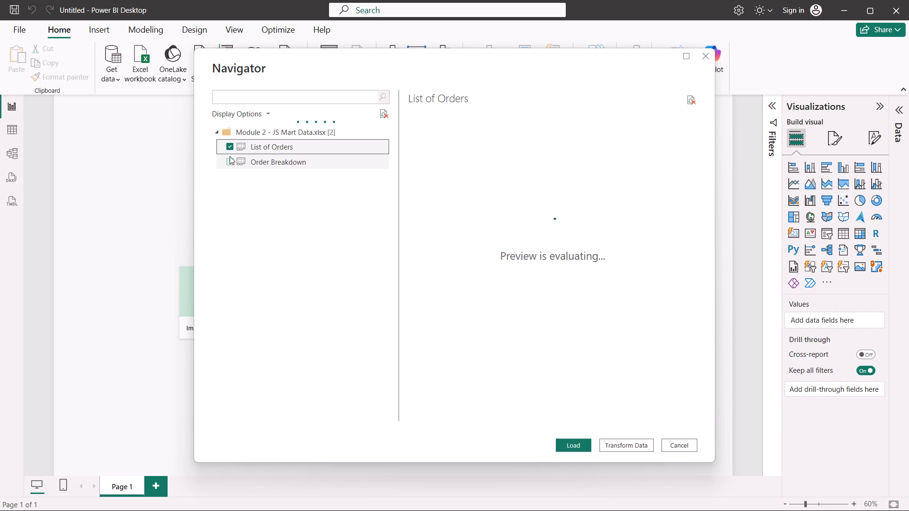
left_click(230, 162)
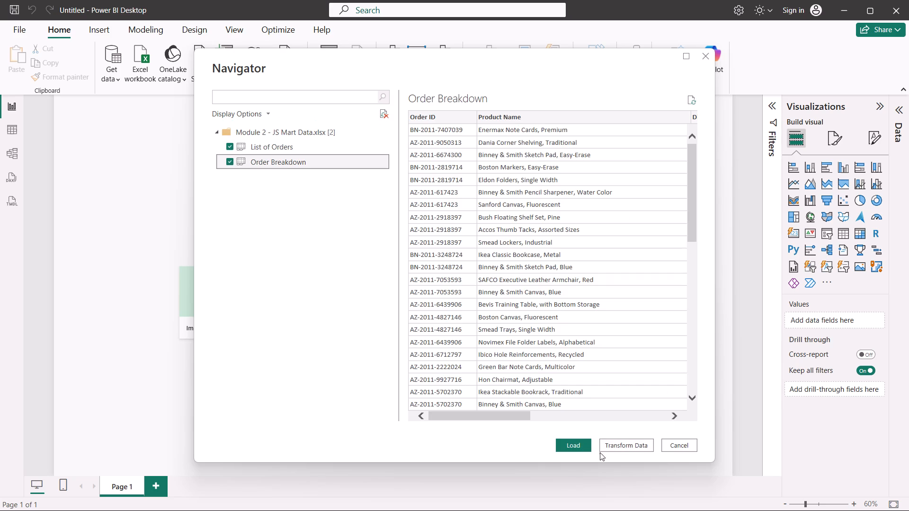
left_click(629, 444)
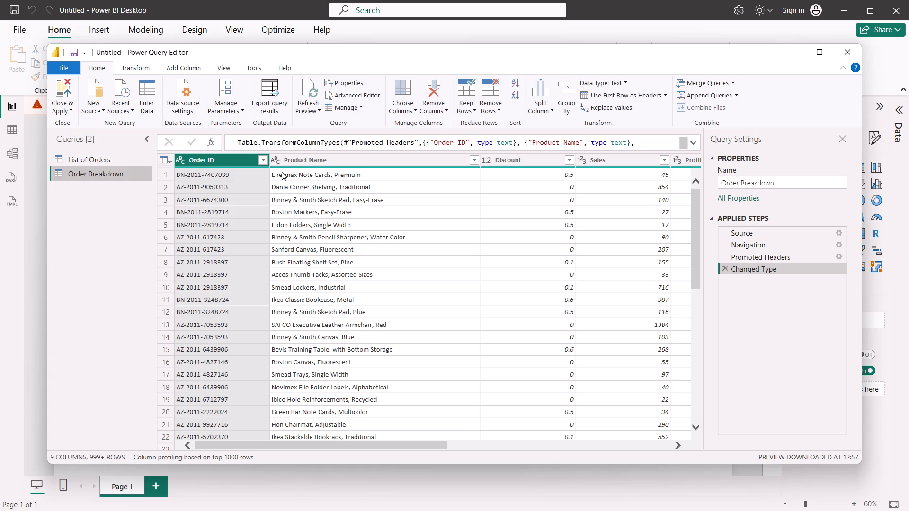
Remove the blank rows from the List of Orders query.
scroll(344, 278, "down", 1)
scroll(344, 278, "up", 1)
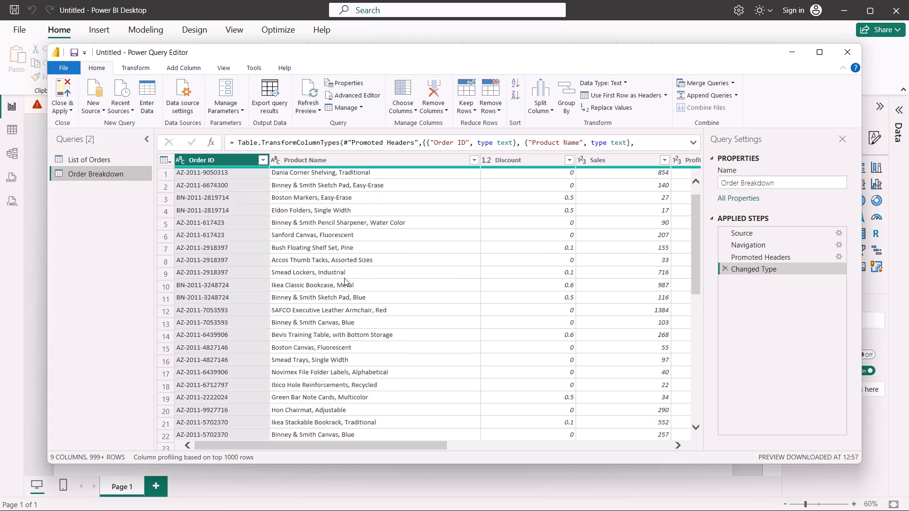
scroll(344, 278, "up", 1)
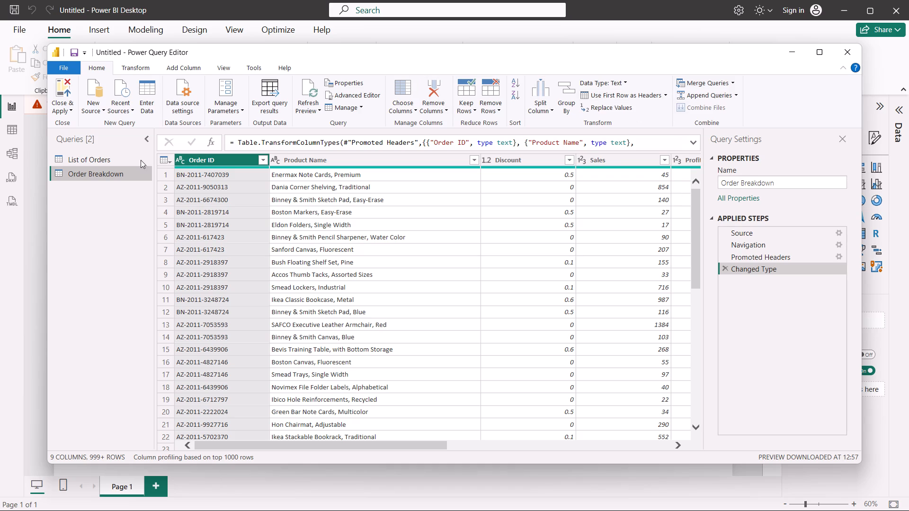
left_click(122, 164)
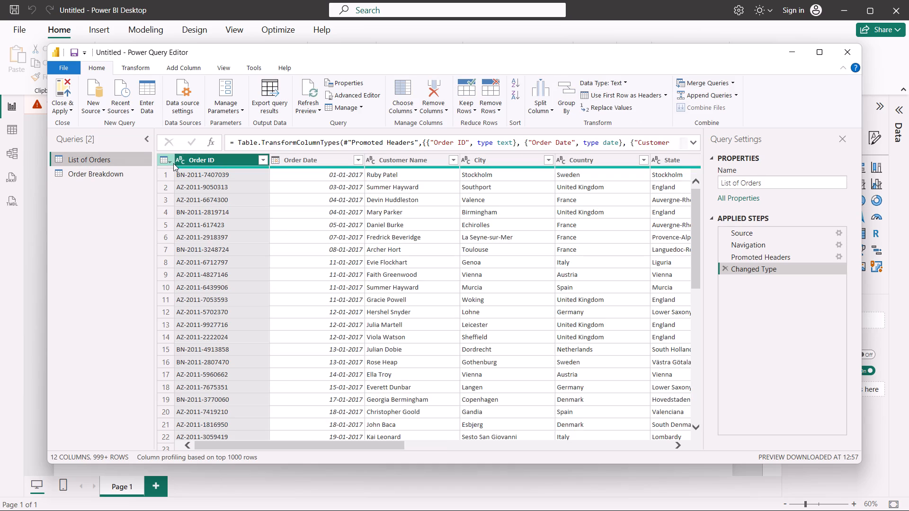
left_click(170, 162)
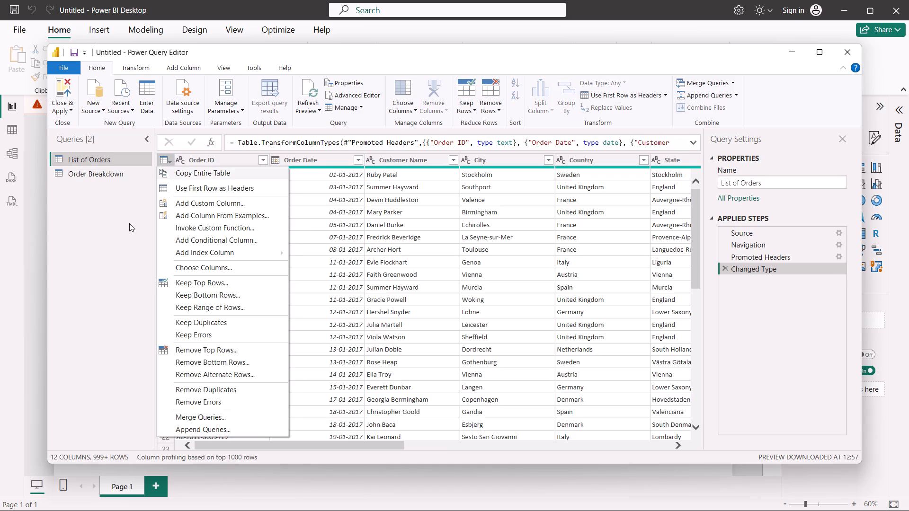
left_click(110, 258)
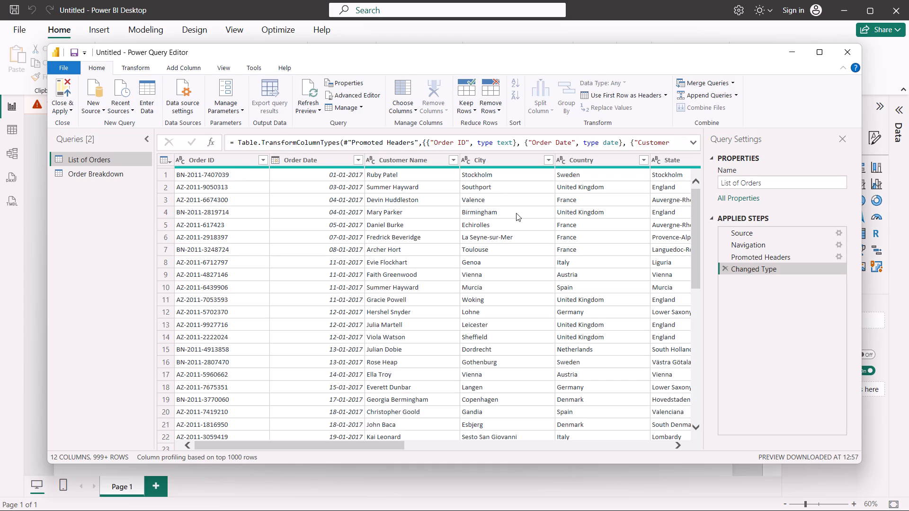
left_click(470, 104)
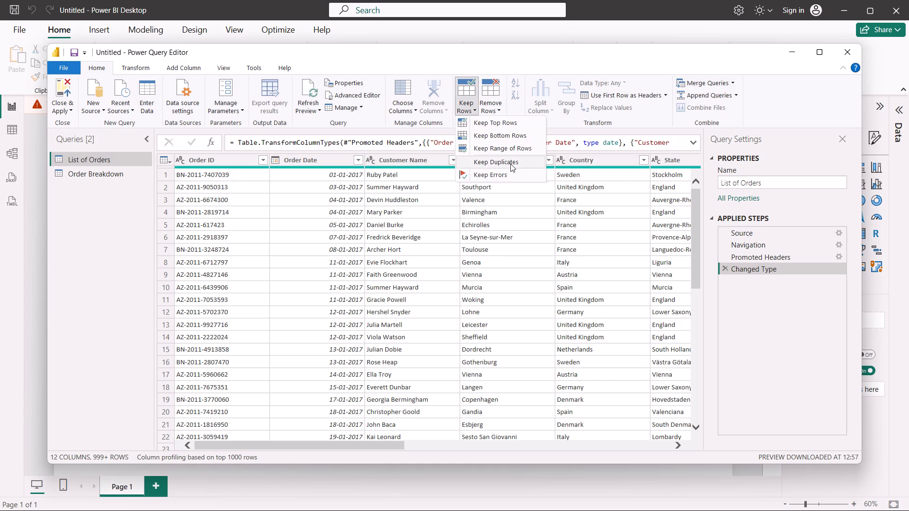
left_click(504, 112)
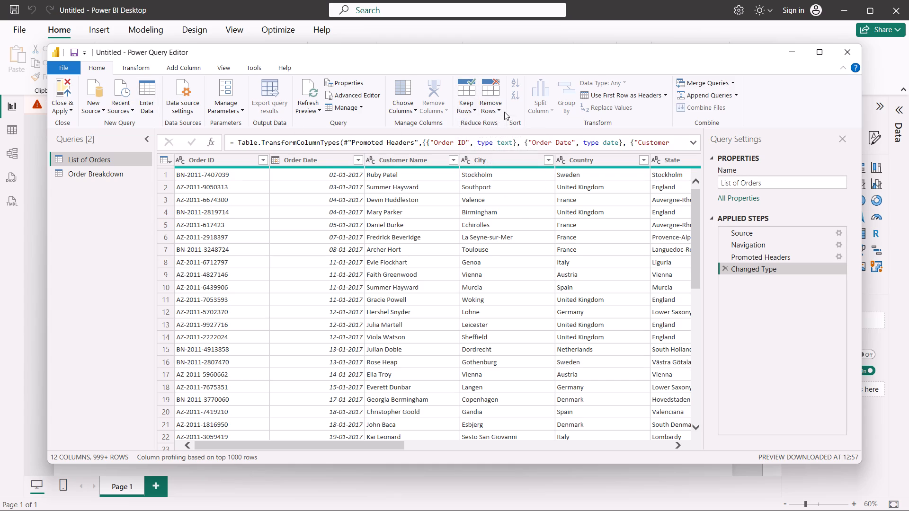
left_click(499, 108)
left_click(528, 179)
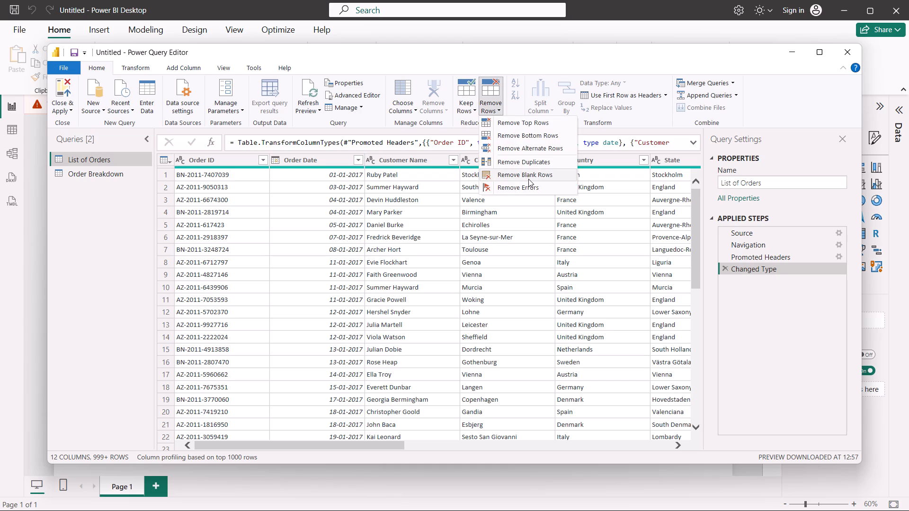
Copy the entire List of Orders table and remove rows duplicated across all of its columns.
left_click(446, 109)
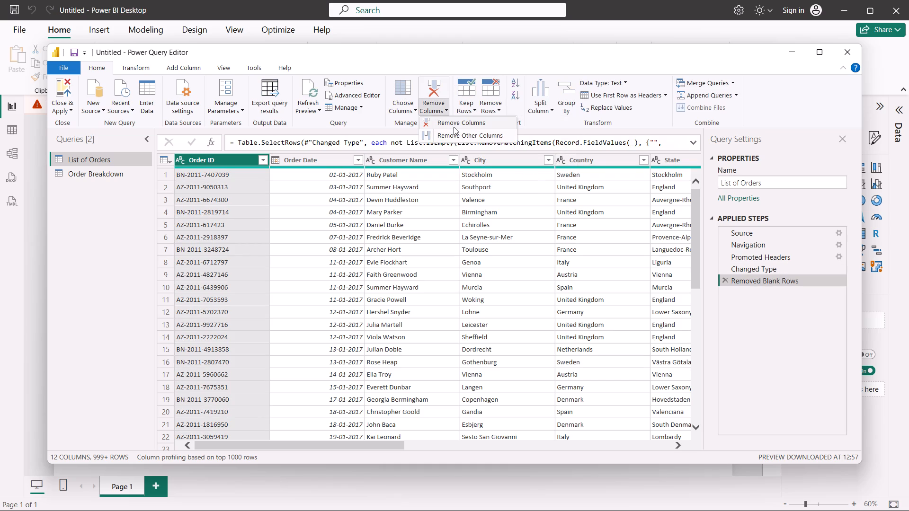
left_click(496, 110)
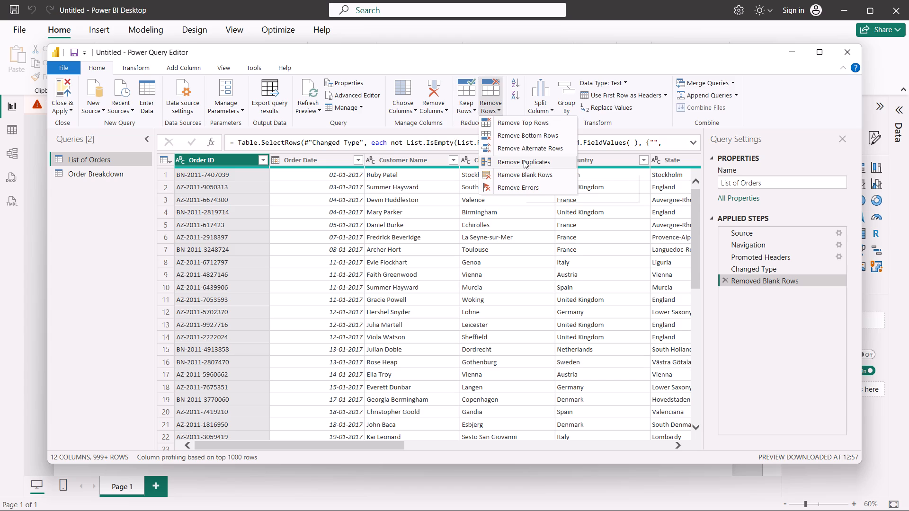
left_click(169, 157)
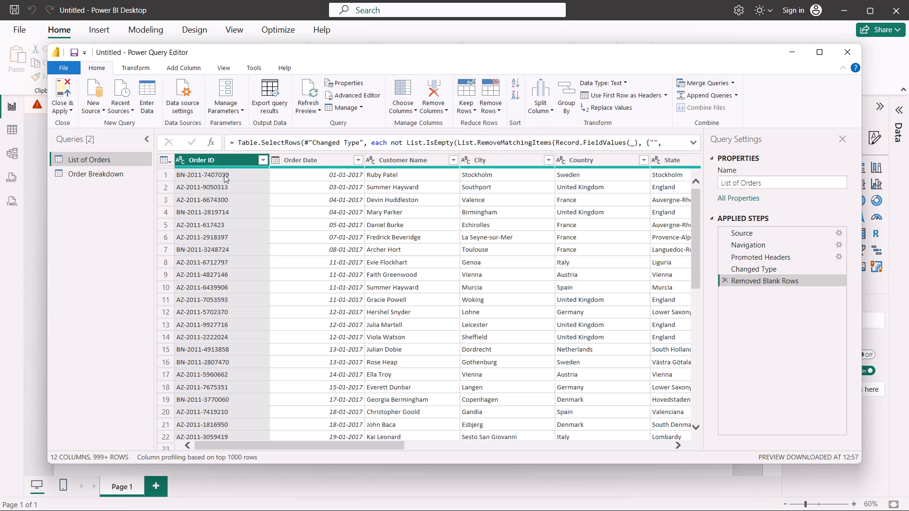
left_click(170, 159)
left_click(187, 173)
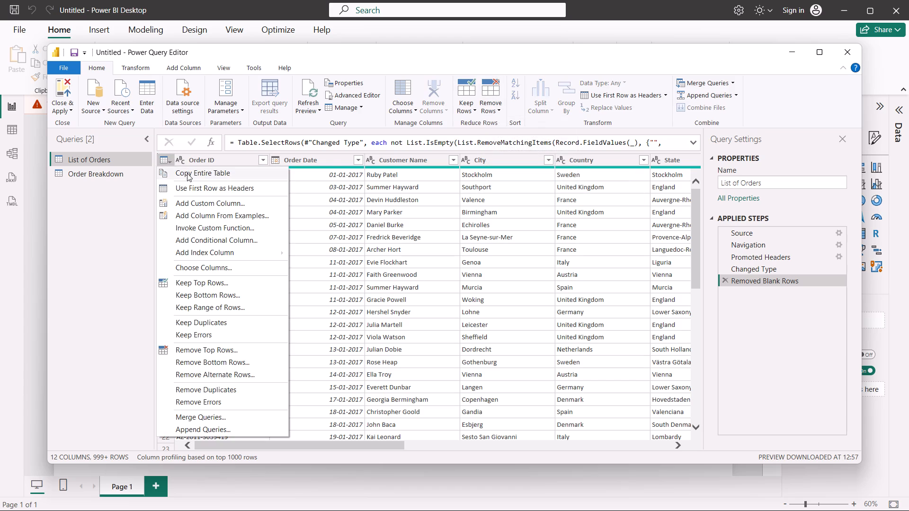
left_click(165, 159)
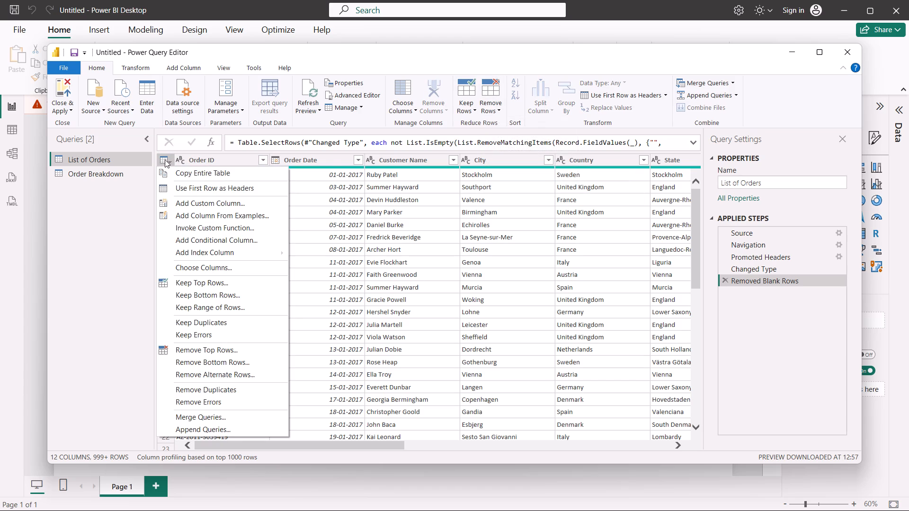
left_click(165, 161)
left_click(114, 242)
left_click_drag(176, 168, 382, 254)
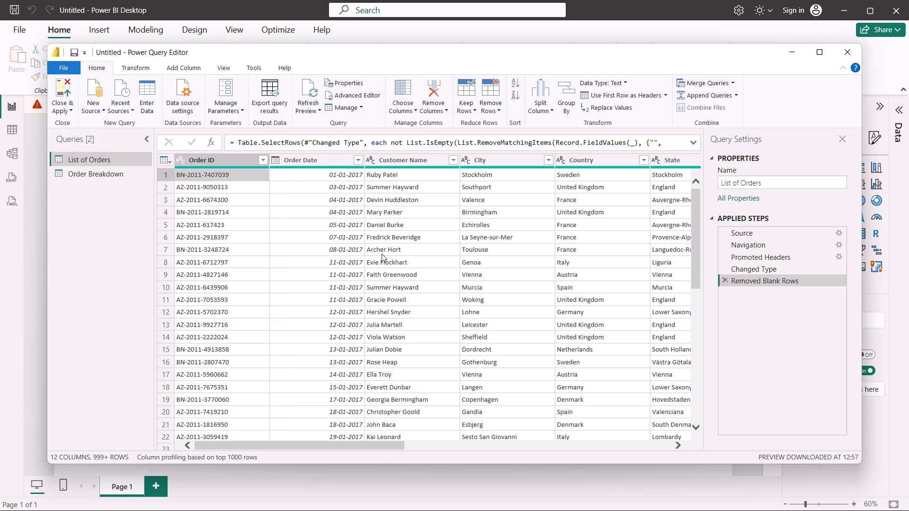
left_click_drag(382, 254, 530, 365)
left_click(169, 160)
left_click(183, 173)
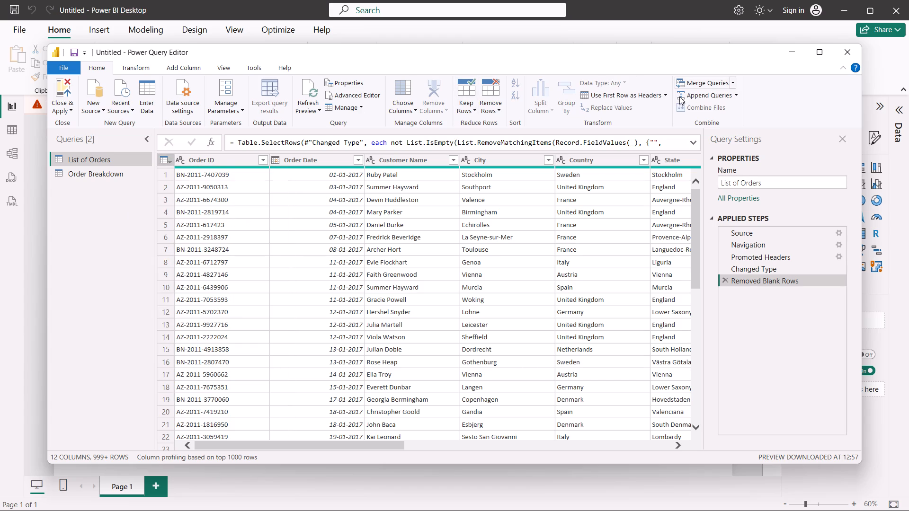
left_click(503, 112)
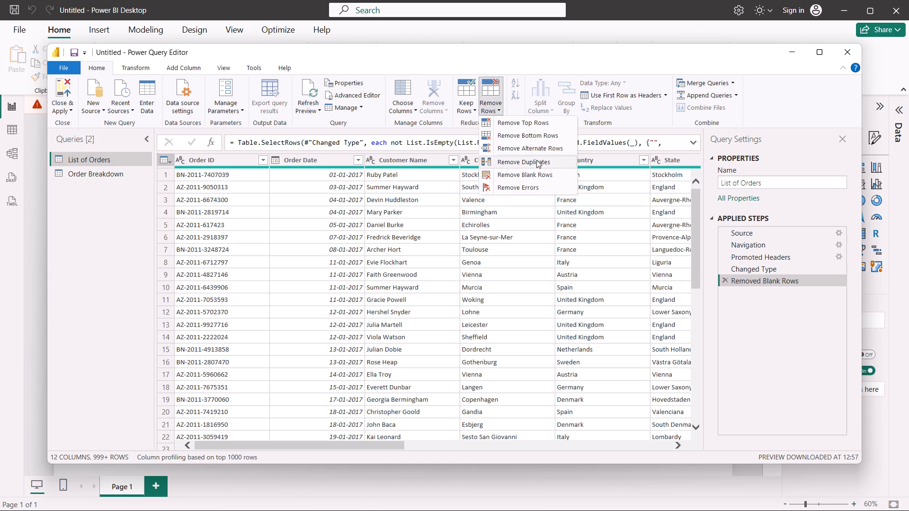
left_click(536, 160)
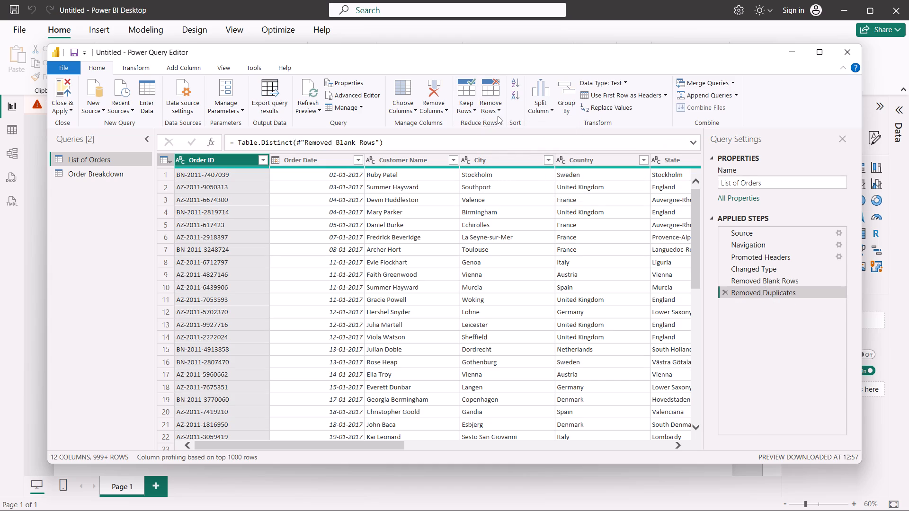
Apply Remove Blank Rows to the List of Orders query a second time.
left_click(497, 115)
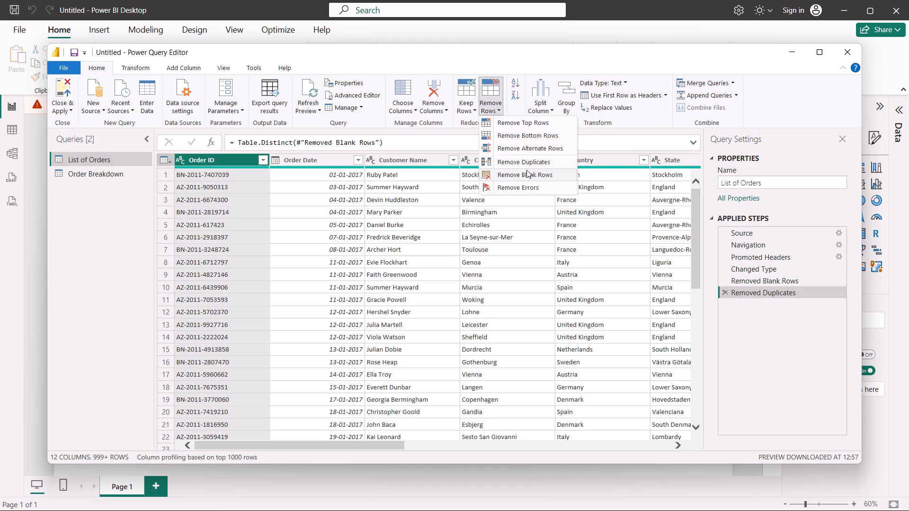
left_click(513, 174)
Remove duplicate rows from List of Orders based on the Order ID column.
left_click(473, 114)
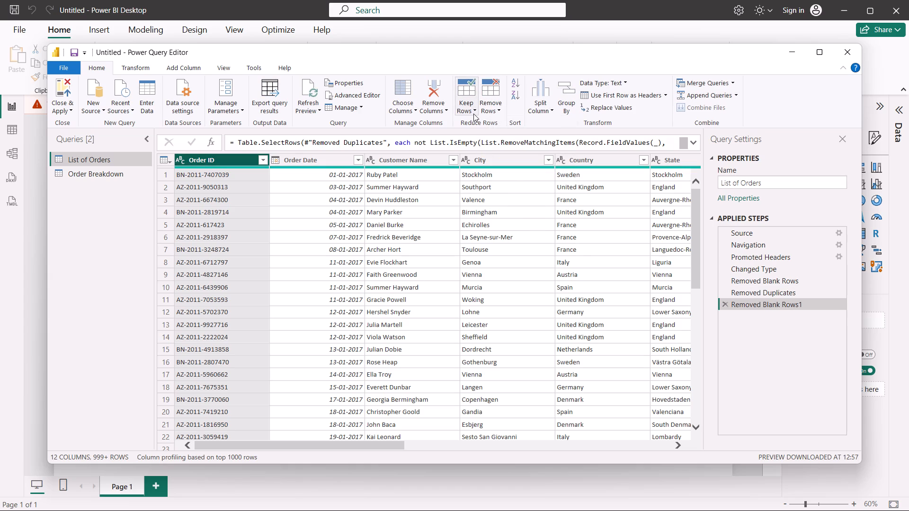
left_click(473, 114)
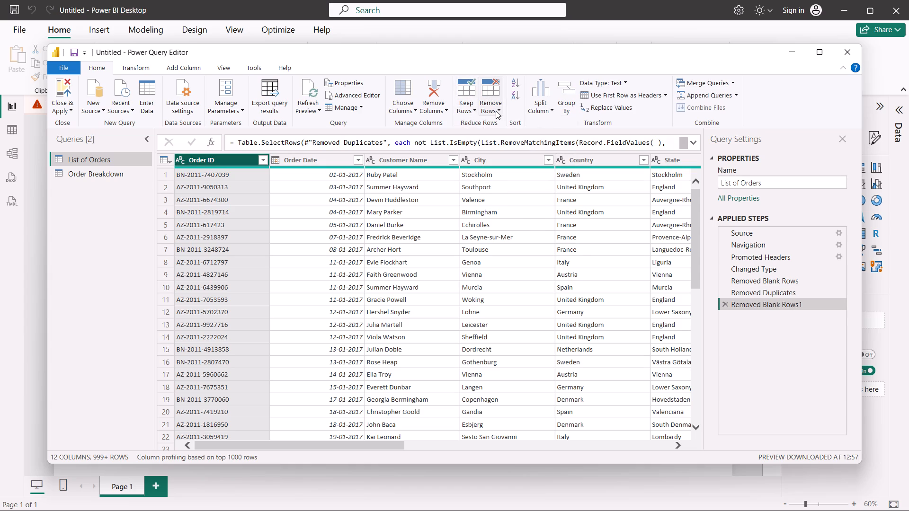
left_click(496, 111)
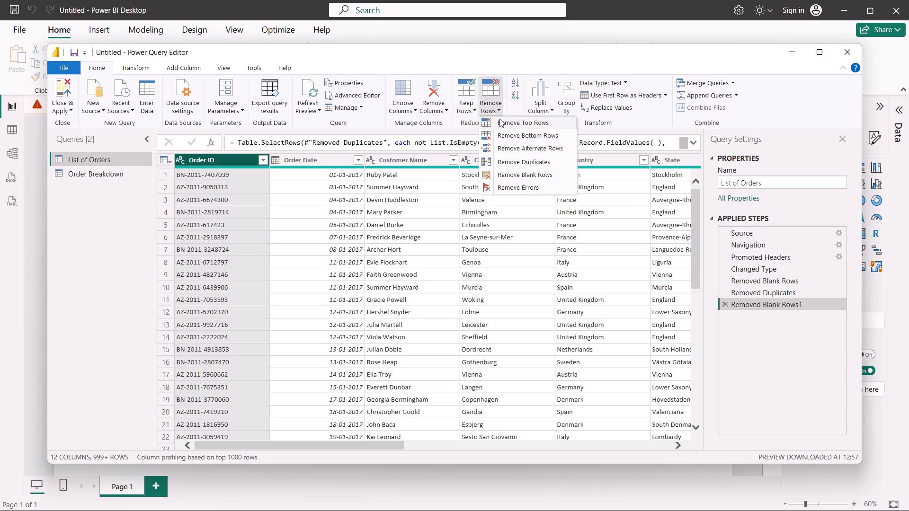
left_click(498, 163)
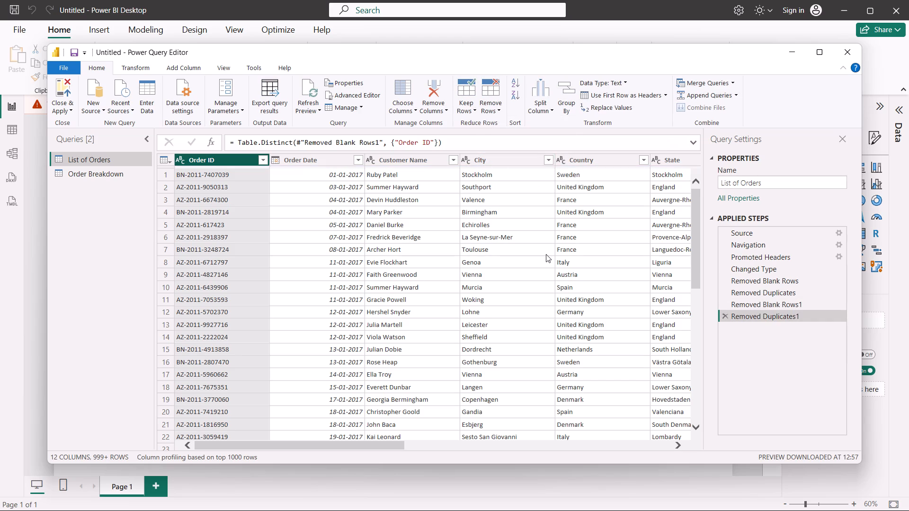
Examine the List of Orders columns from Order ID through lat, and the available Transform commands.
scroll(468, 265, "left", 4)
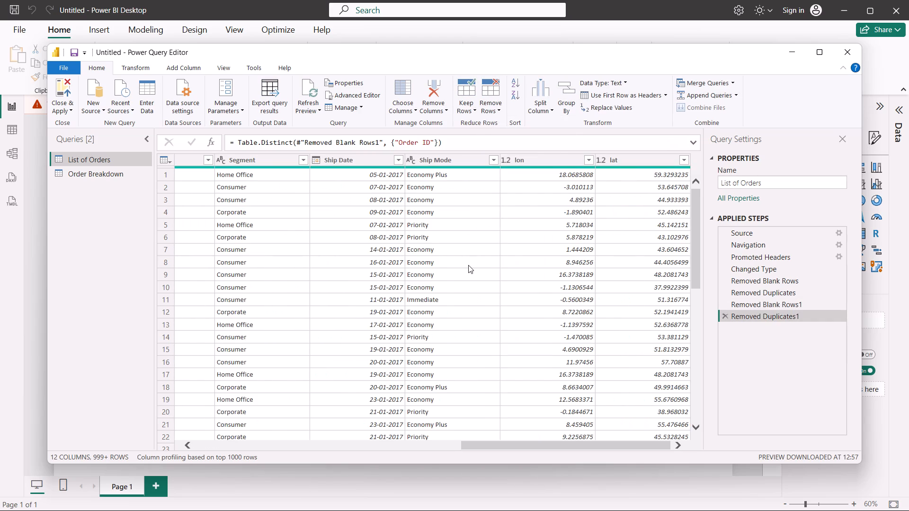
scroll(468, 265, "left", 2)
scroll(468, 265, "right", 8)
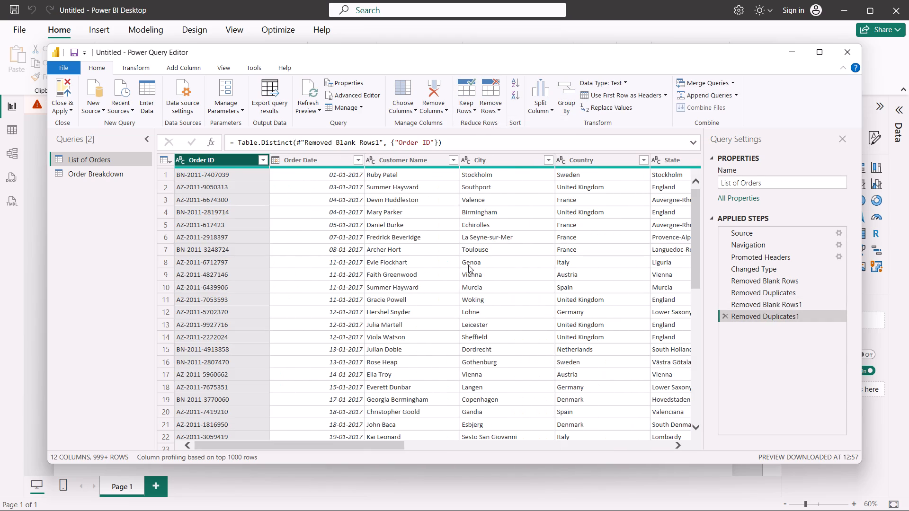
scroll(468, 265, "left", 5)
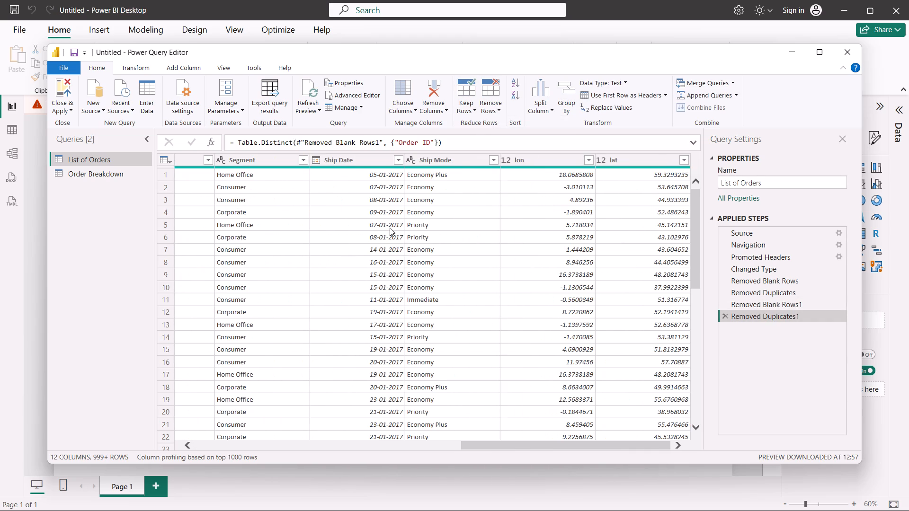
scroll(558, 176, "right", 8)
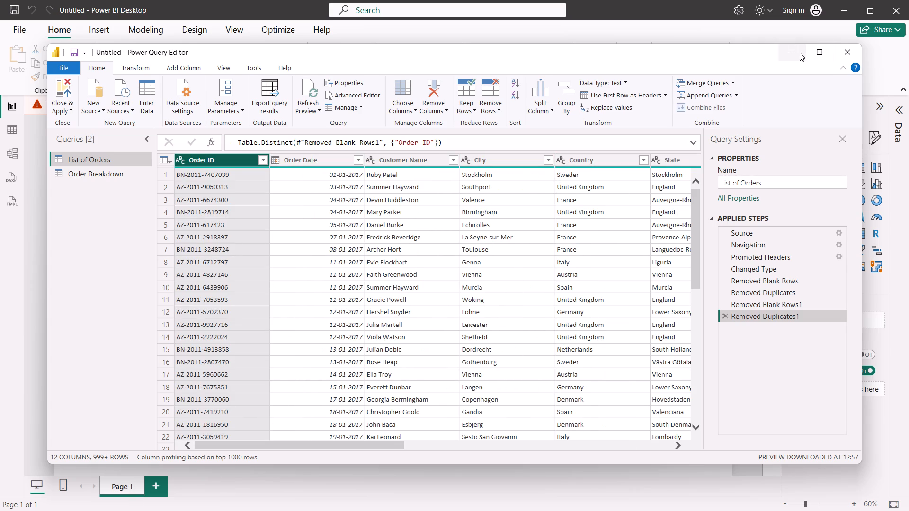
left_click(136, 66)
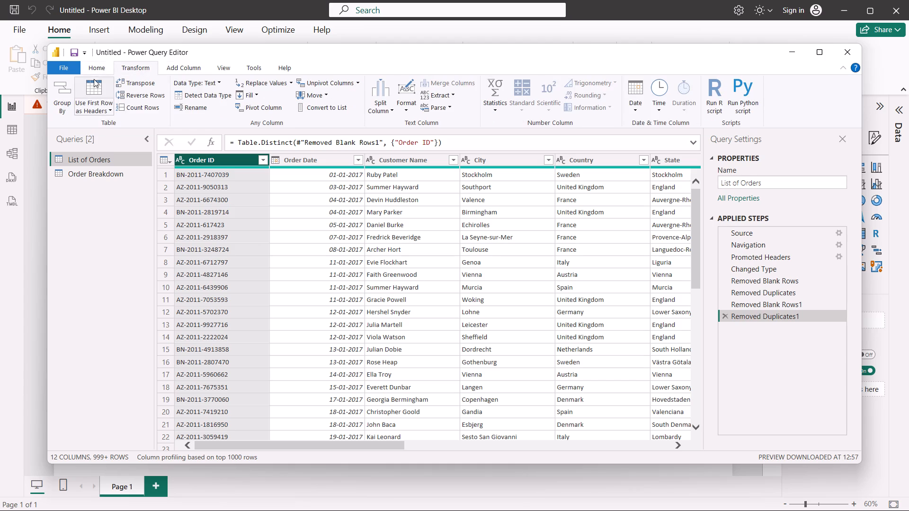
left_click(98, 67)
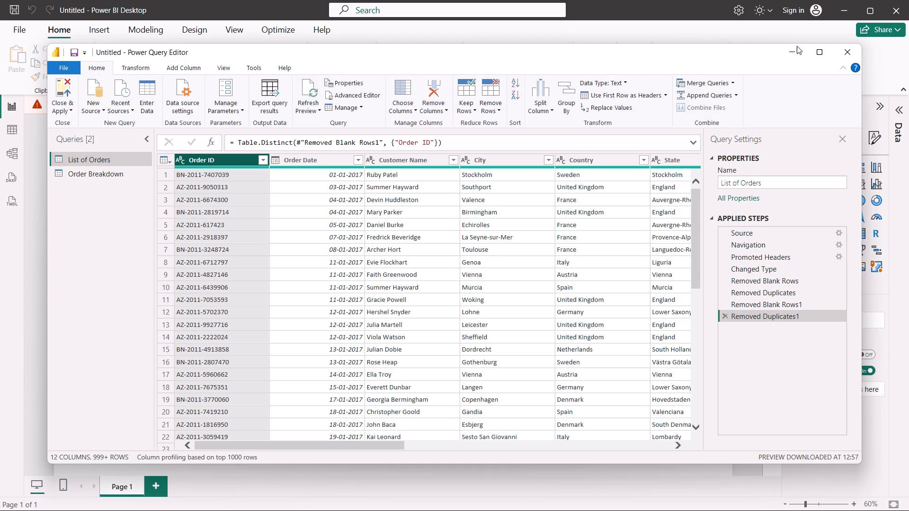
Minimise Power Query Editor, dismiss the pending-changes notice in the report's Table view, and return to Report view.
left_click(797, 46)
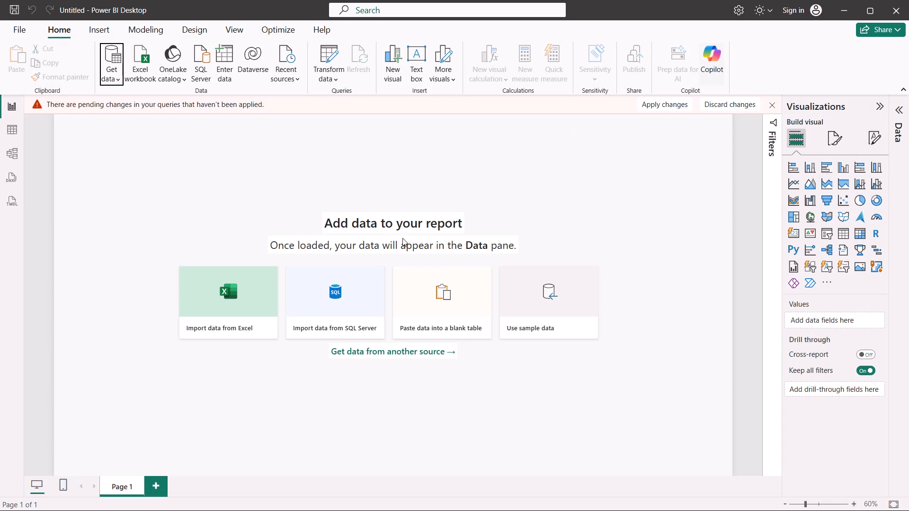
left_click(7, 123)
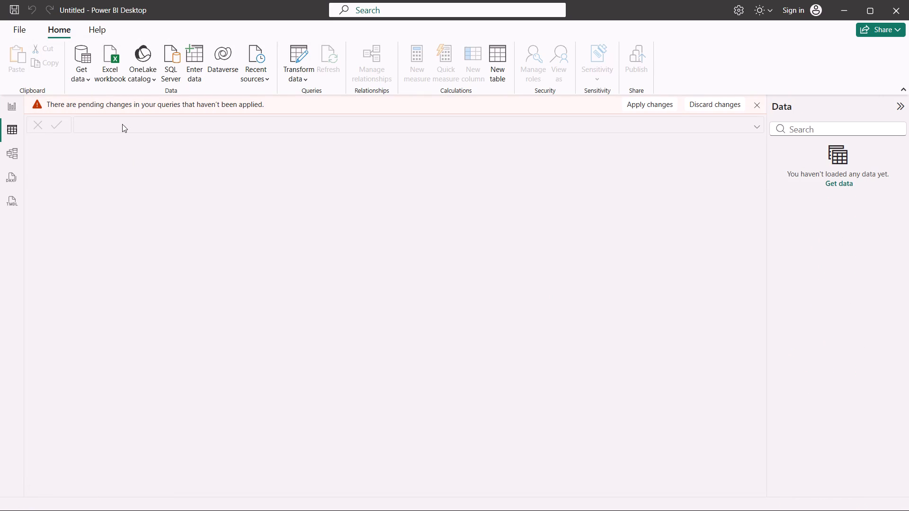
left_click(753, 103)
left_click(8, 106)
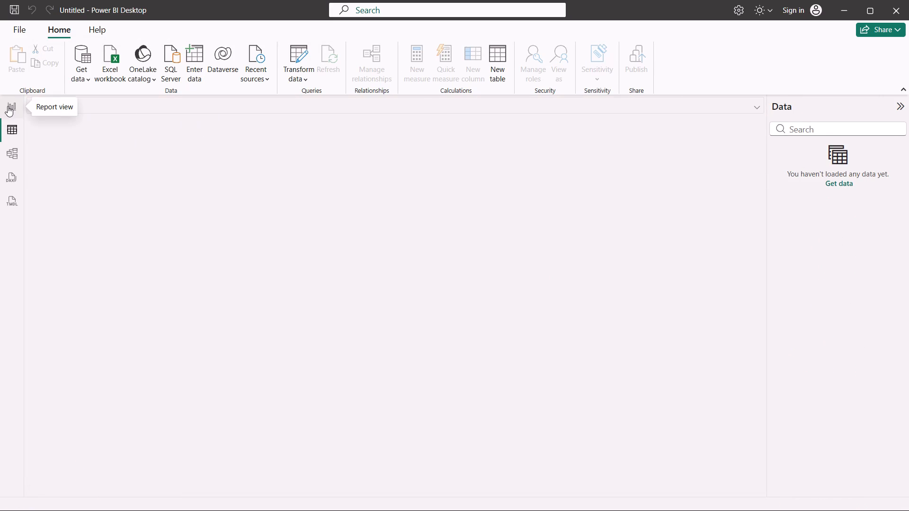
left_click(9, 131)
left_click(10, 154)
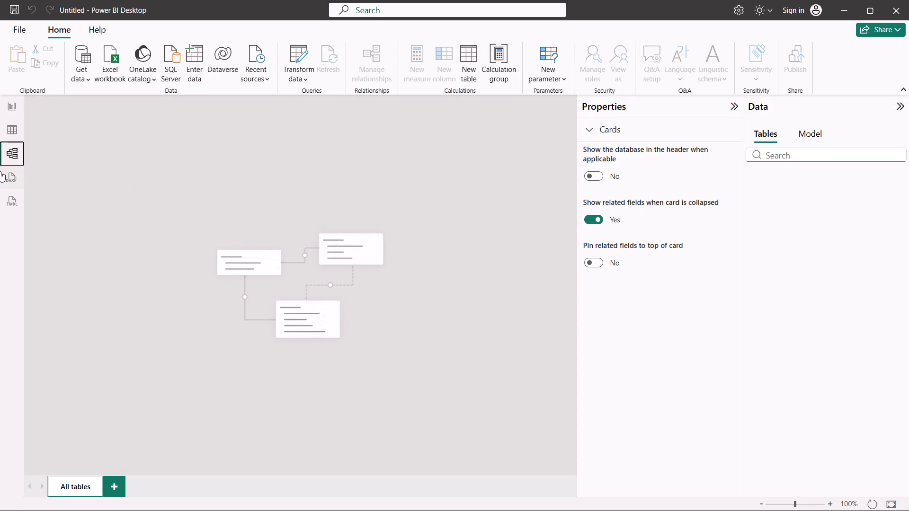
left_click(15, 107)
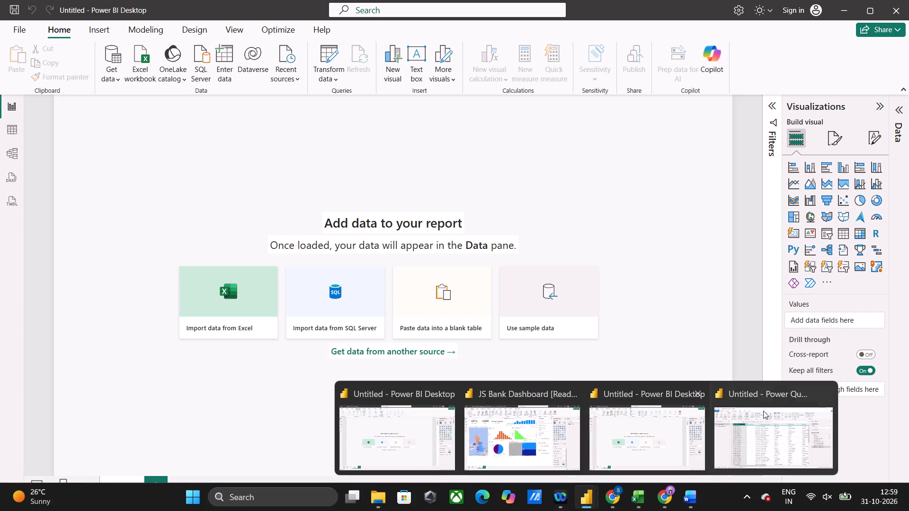
Switch back to Power Query Editor and remove duplicate rows across the entire Order Breakdown table.
left_click(763, 411)
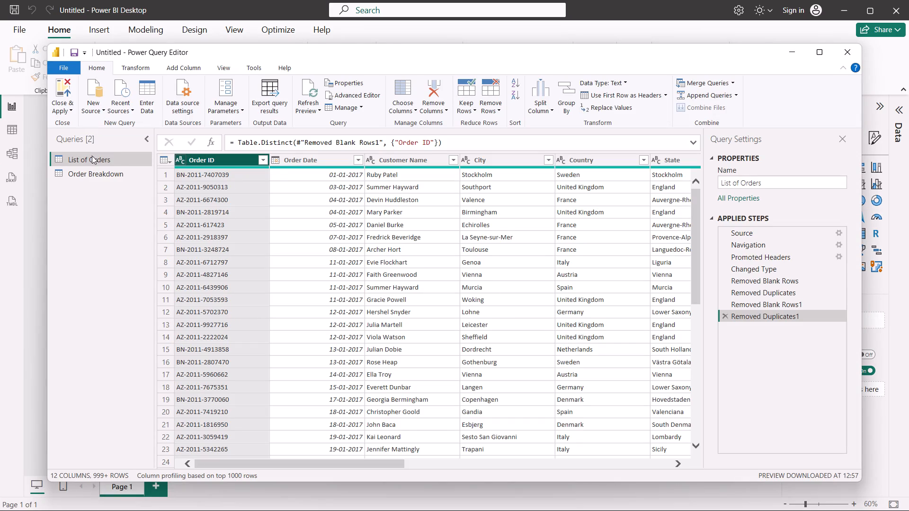
left_click(114, 170)
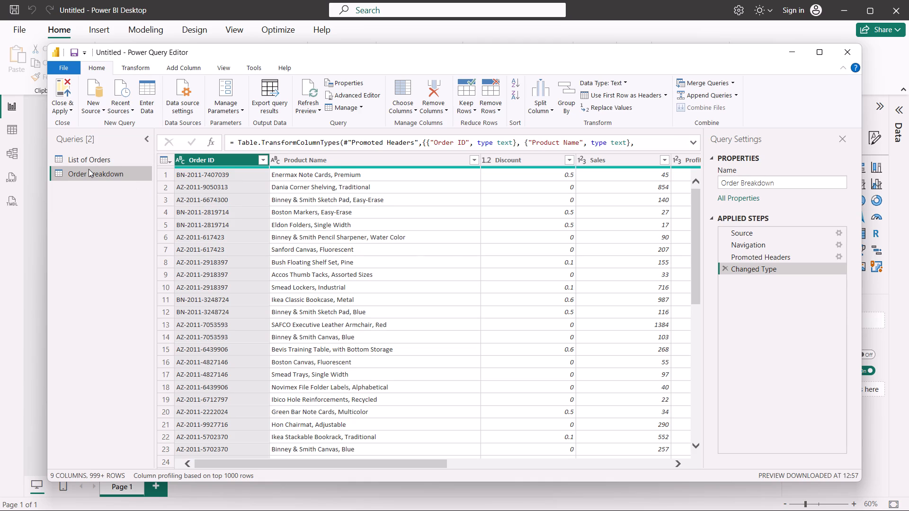
left_click(161, 161)
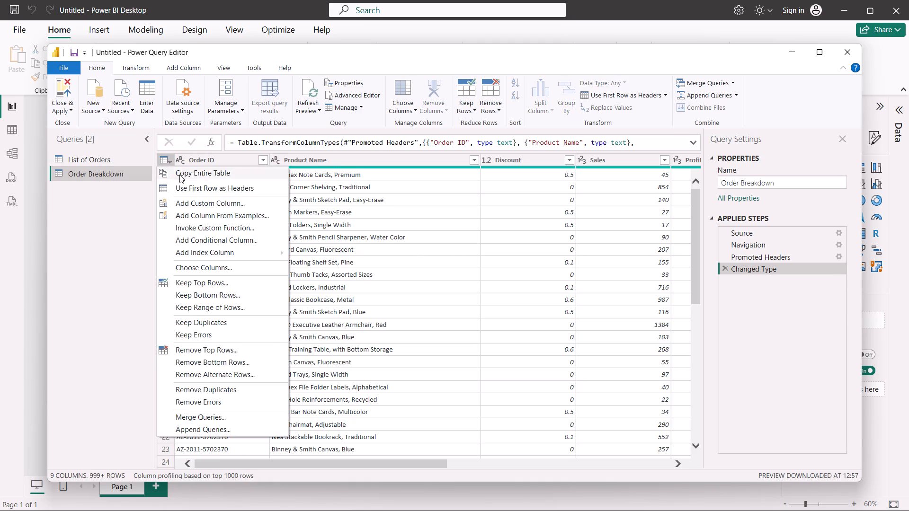
left_click(179, 175)
left_click(503, 107)
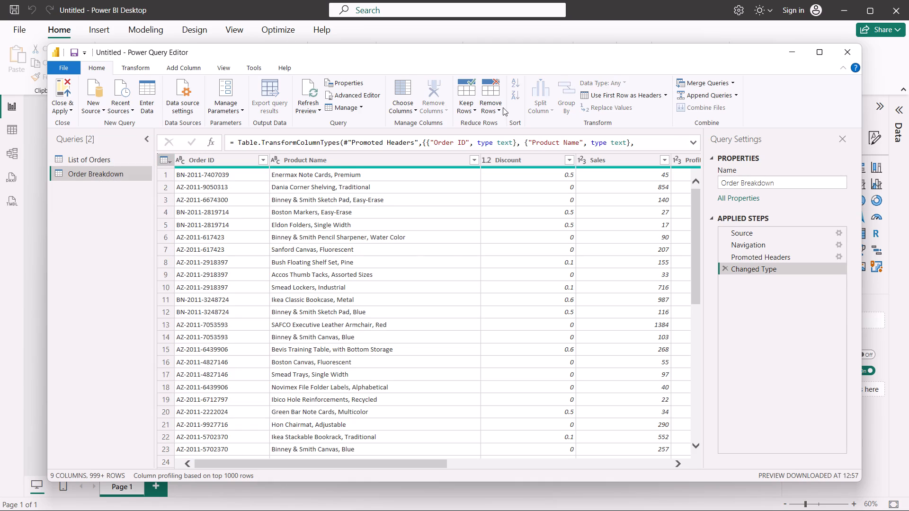
left_click(499, 109)
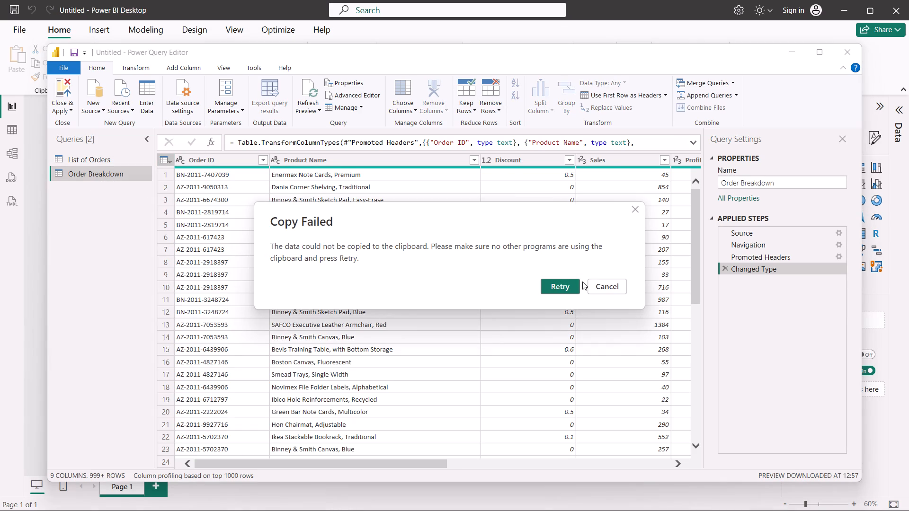
left_click(567, 285)
left_click(496, 111)
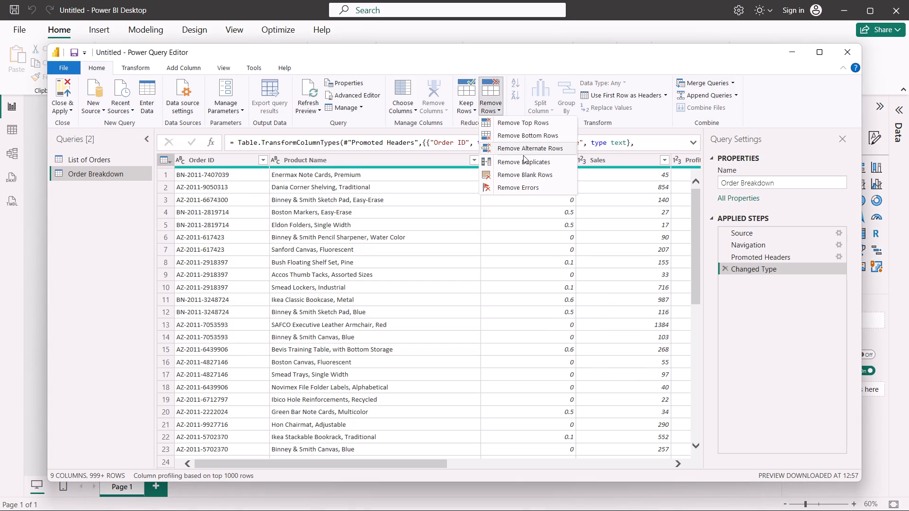
left_click(521, 163)
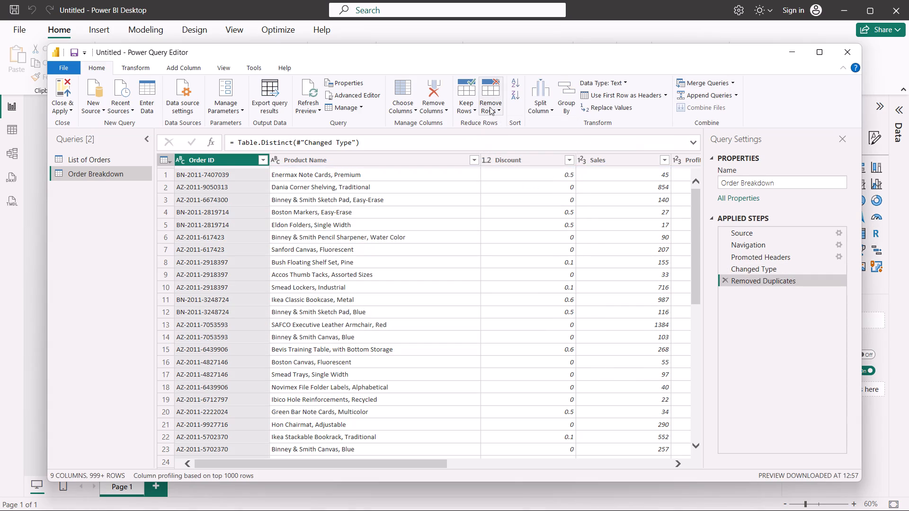
Remove blank rows from the Order Breakdown query.
left_click(492, 105)
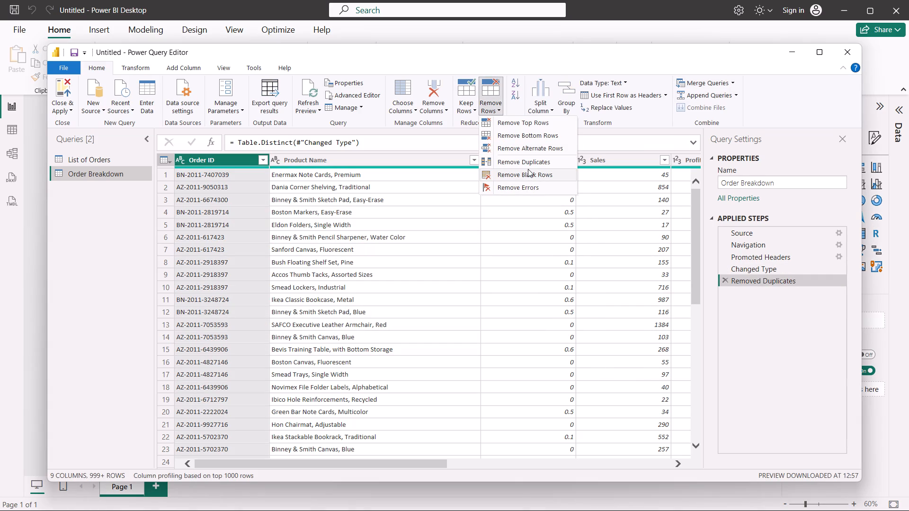
left_click(517, 174)
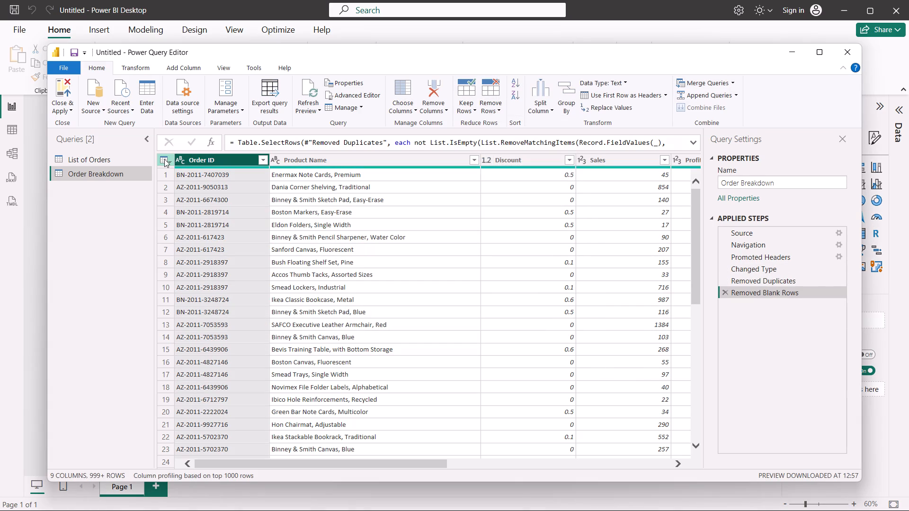
Remove rows with errors across the entire Order Breakdown table.
left_click(164, 159)
left_click(193, 173)
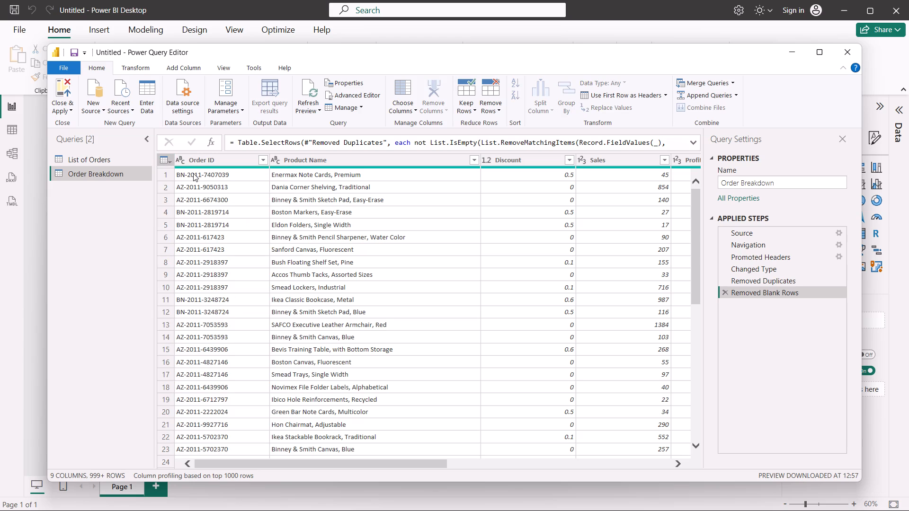
left_click(483, 108)
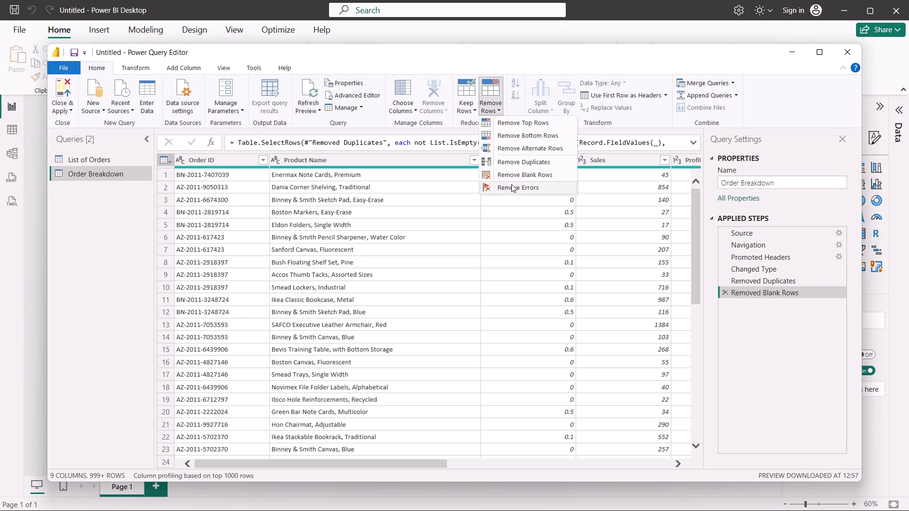
left_click(511, 184)
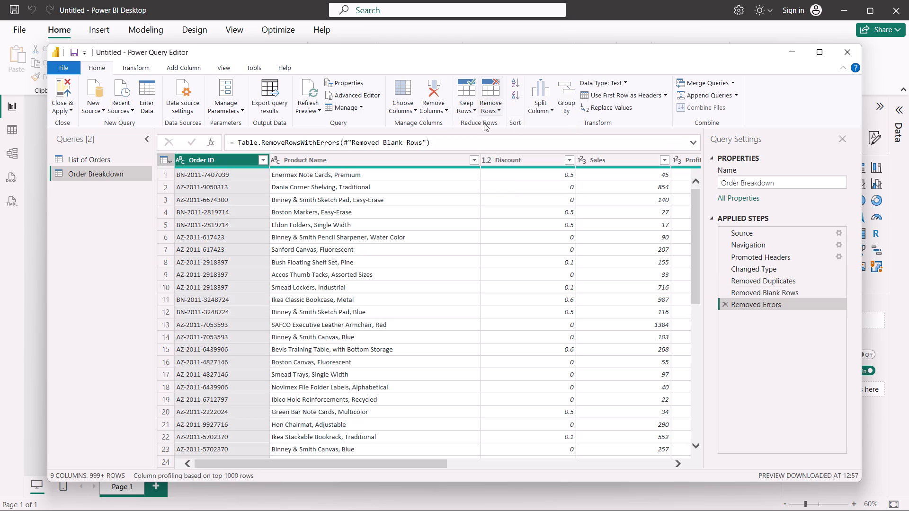
Remove duplicate rows from Order Breakdown based on the Order ID column and look over the remaining rows.
left_click(496, 106)
left_click(526, 166)
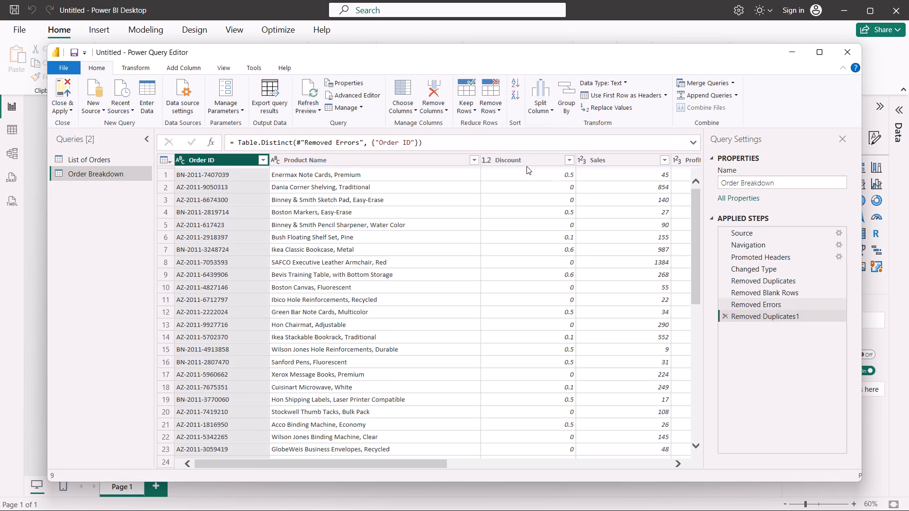
scroll(642, 237, "down", 6)
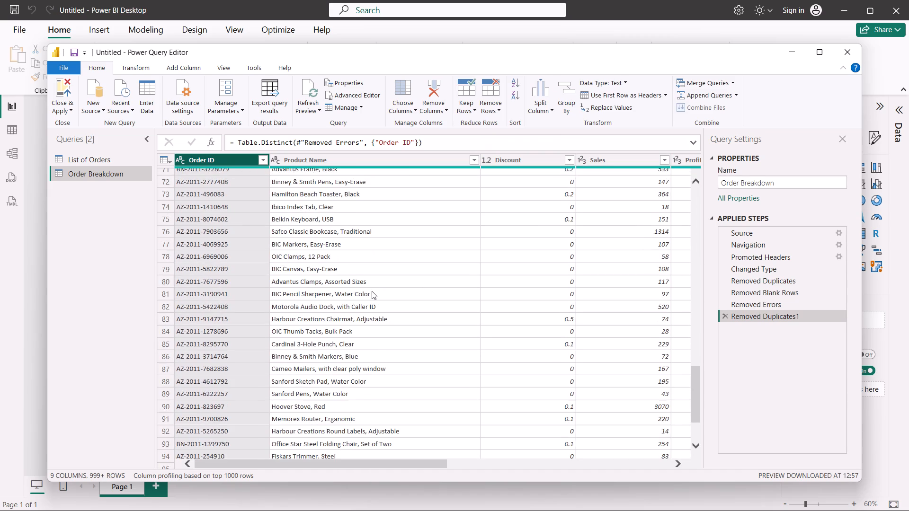
scroll(372, 291, "up", 20)
scroll(372, 291, "up", 19)
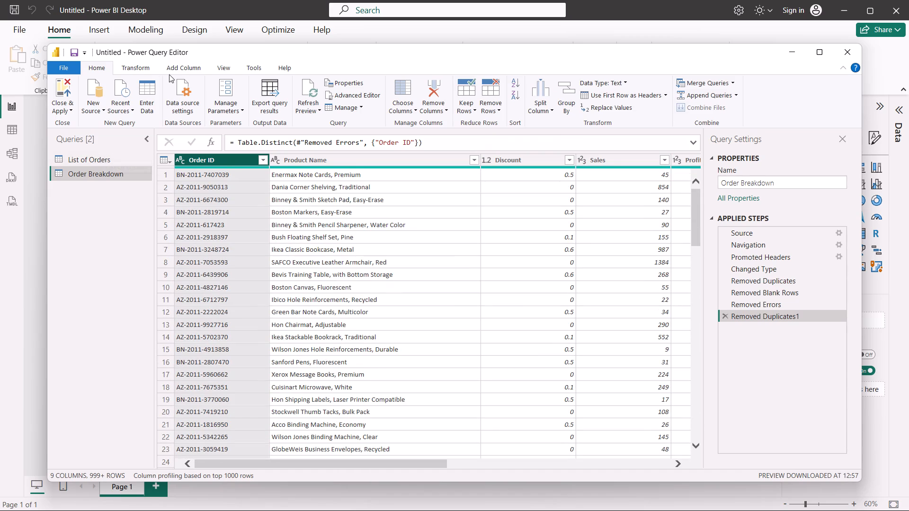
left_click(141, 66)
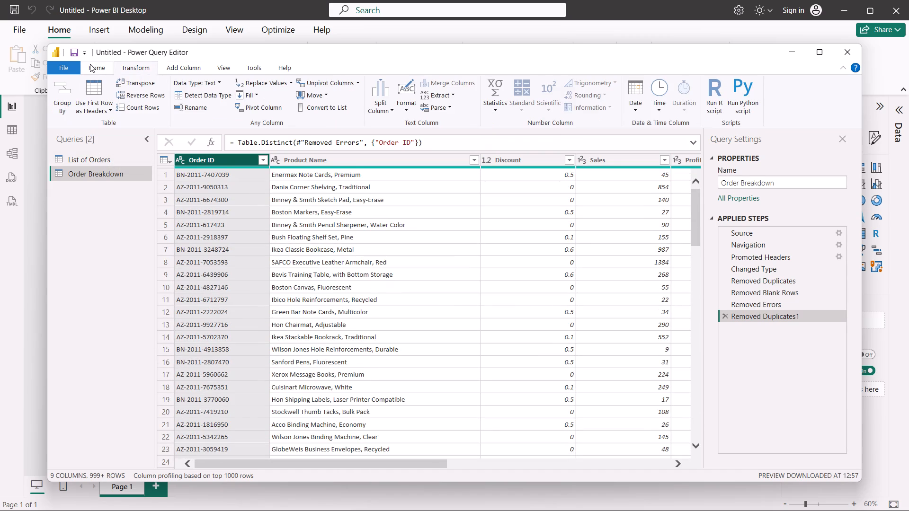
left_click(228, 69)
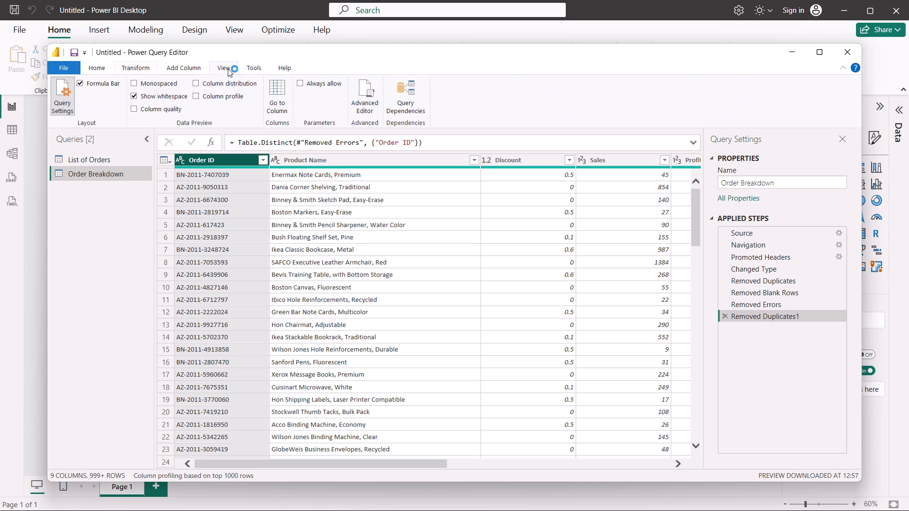
Close Power Query Editor and apply the pending query changes, loading both tables in the report's Table view.
left_click(90, 67)
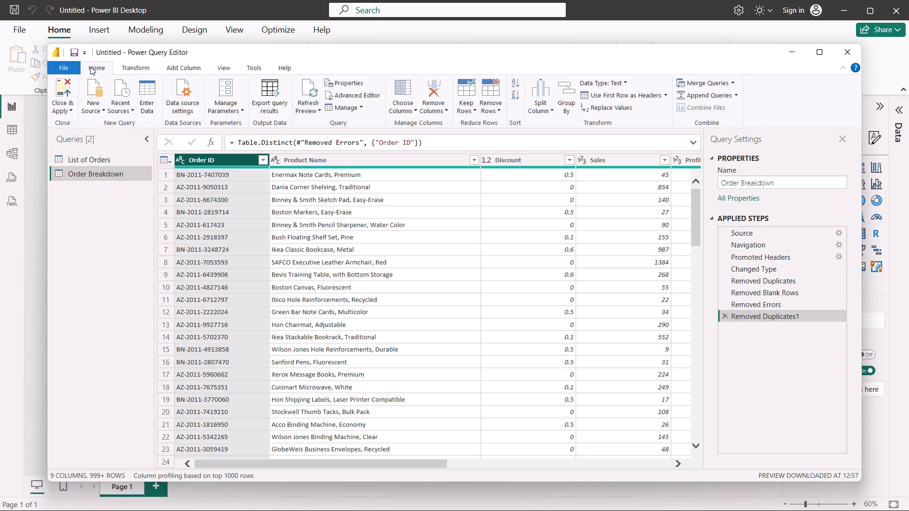
left_click(68, 88)
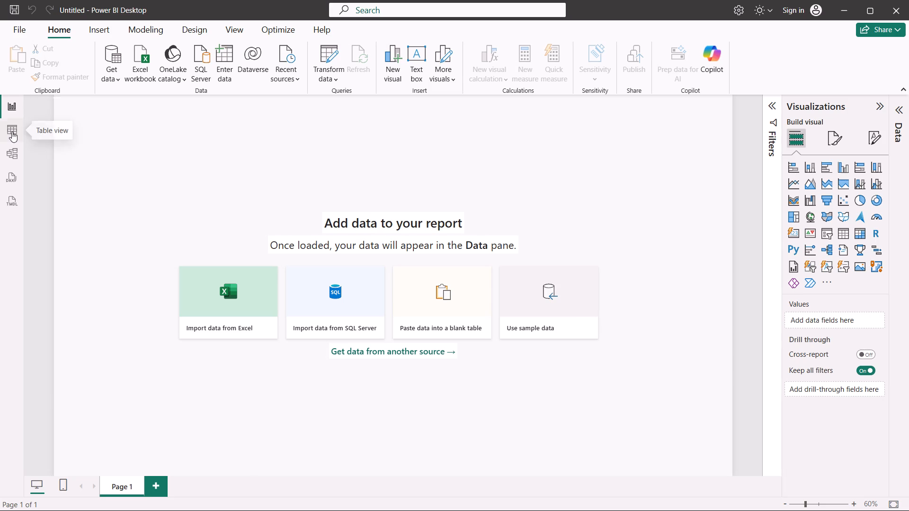
left_click(12, 132)
left_click(12, 132)
left_click(14, 149)
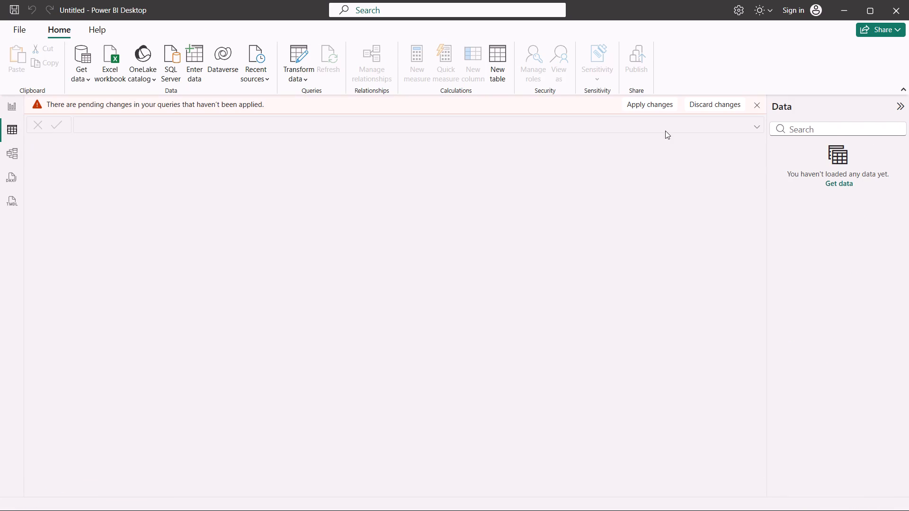
left_click(642, 102)
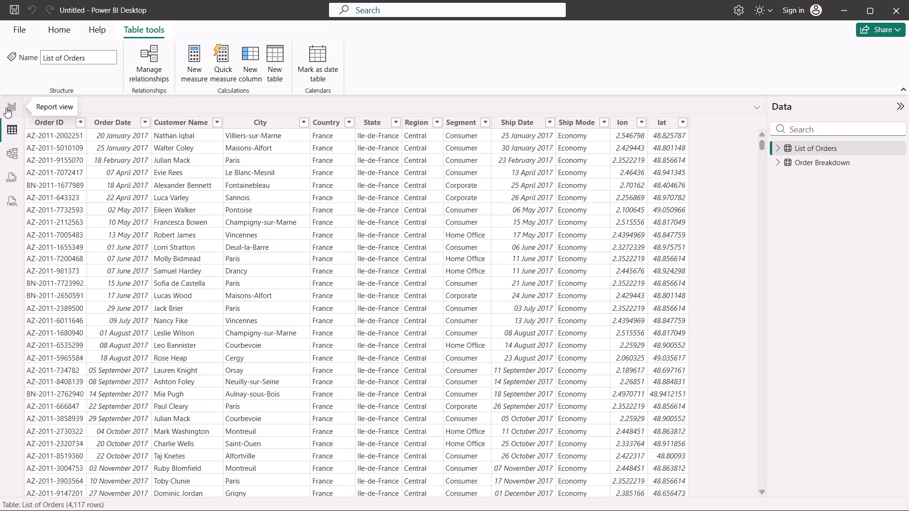
In Report view, add a stacked bar chart with the City field from List of Orders on its Y-axis.
left_click(6, 107)
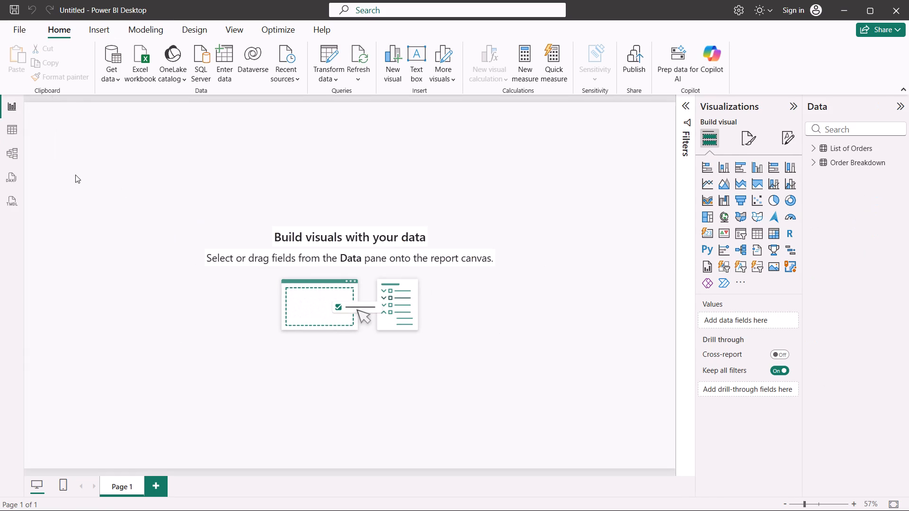
left_click(814, 143)
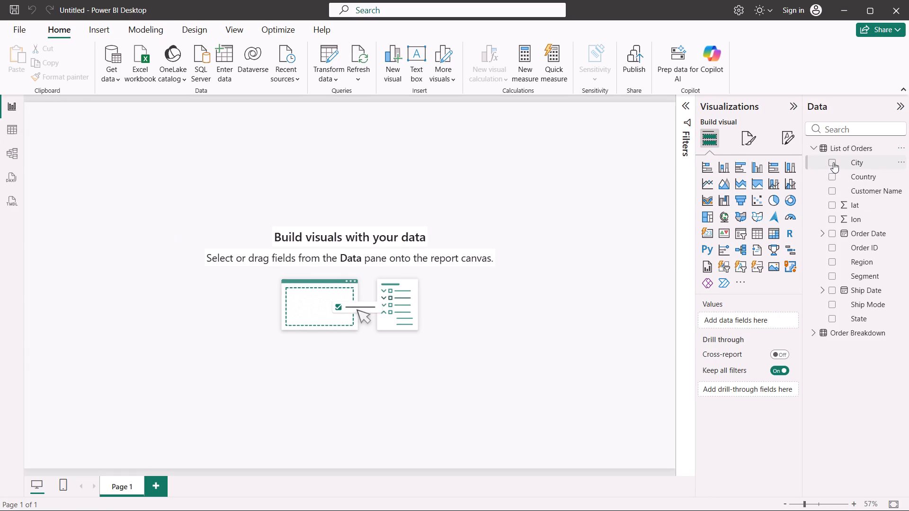
left_click(833, 162)
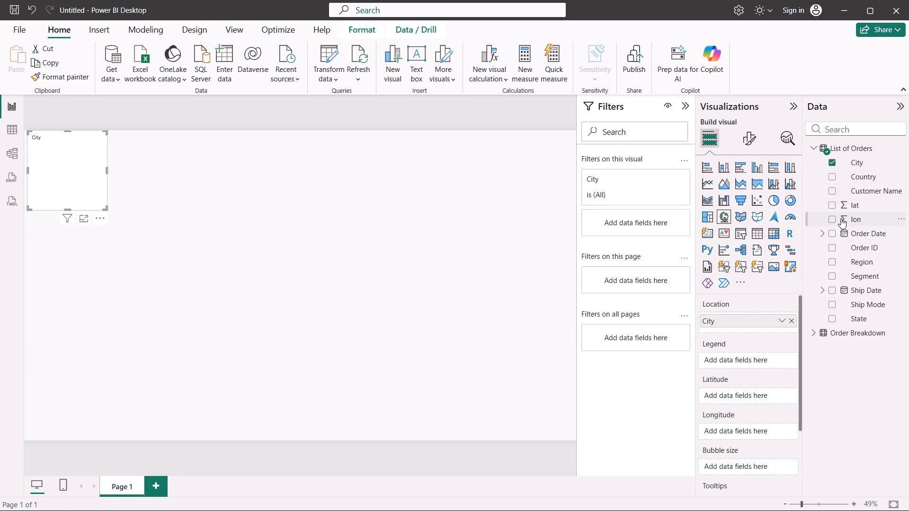
left_click(739, 166)
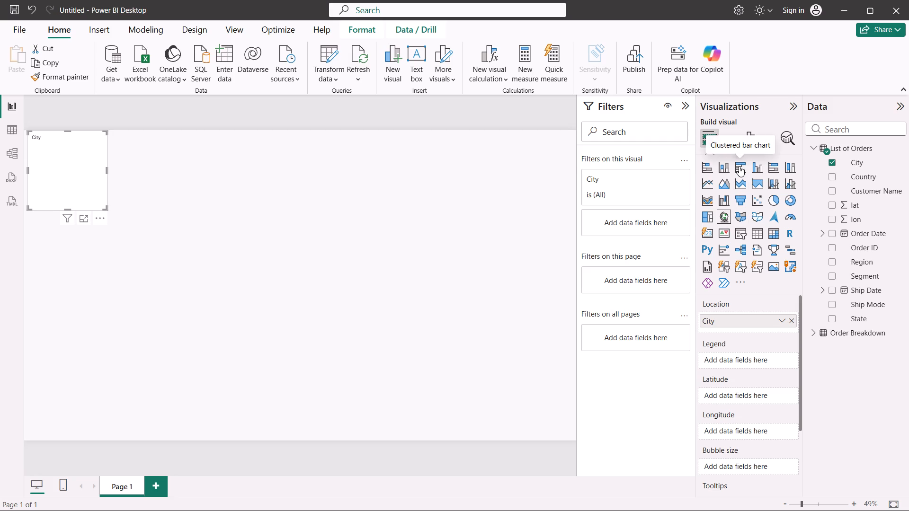
left_click(713, 165)
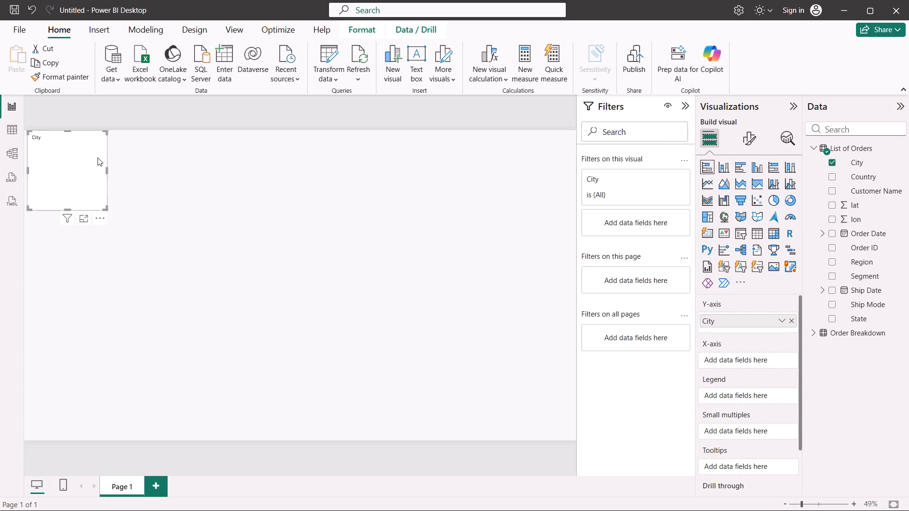
left_click(67, 161)
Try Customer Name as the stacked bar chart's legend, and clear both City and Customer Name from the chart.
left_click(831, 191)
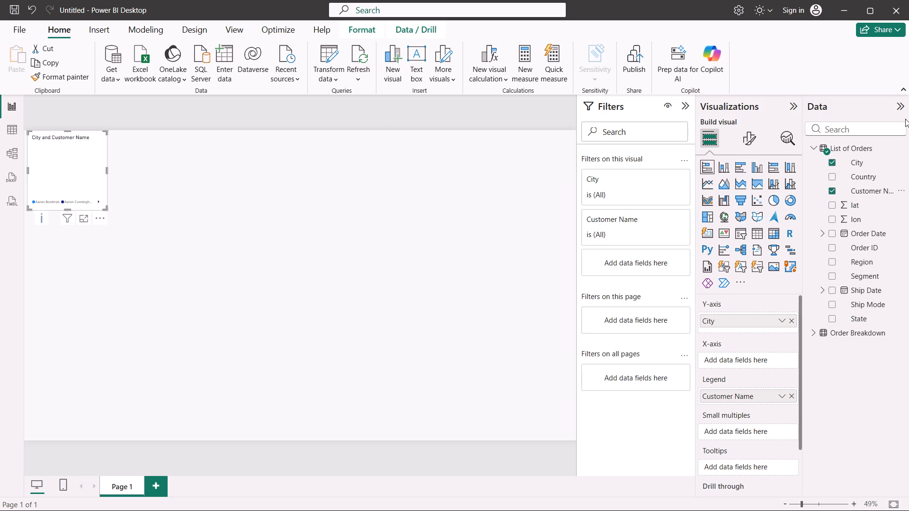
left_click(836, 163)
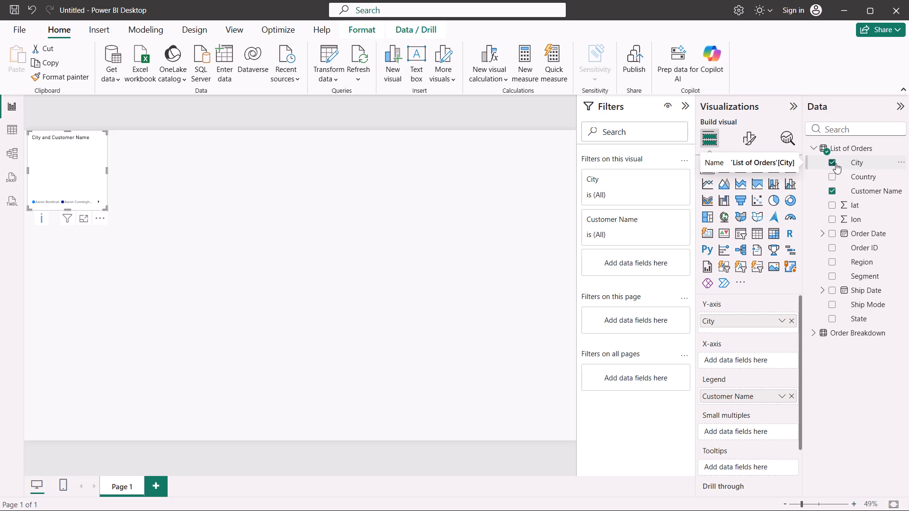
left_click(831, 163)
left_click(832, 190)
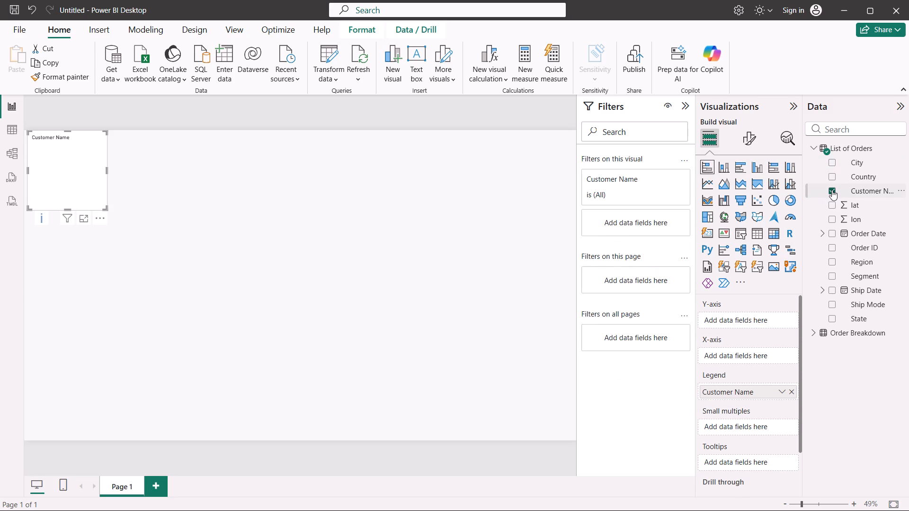
Assign the City field from List of Orders to the Y-axis of the empty stacked bar chart.
left_click(708, 168)
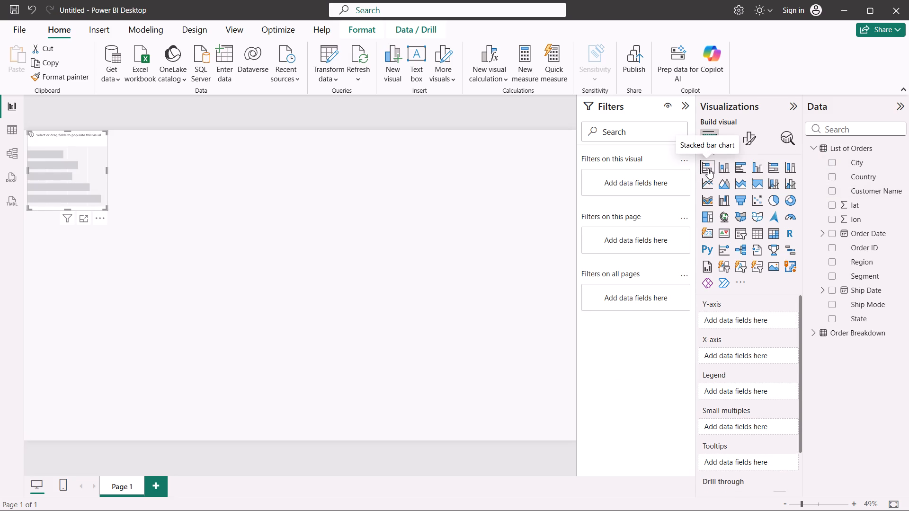
left_click(832, 162)
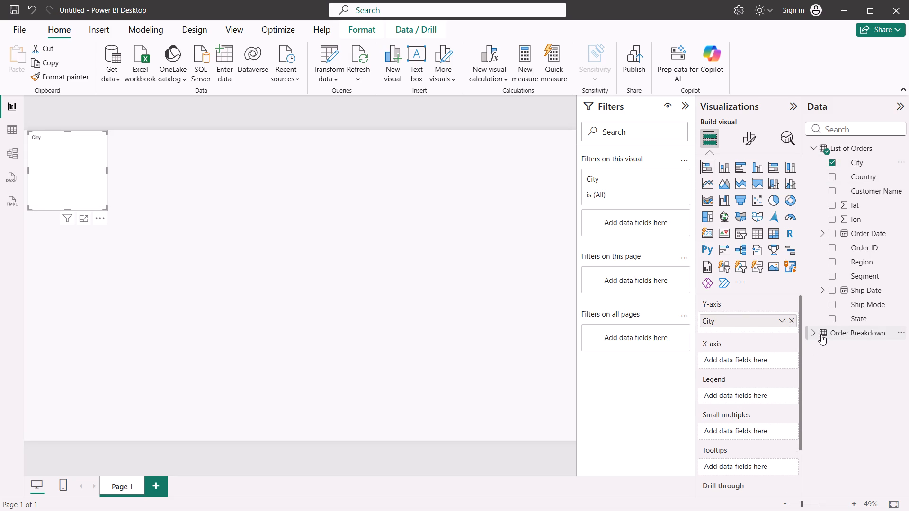
Add the Profit field from Order Breakdown to the X-axis of the stacked bar chart by City.
left_click(817, 335)
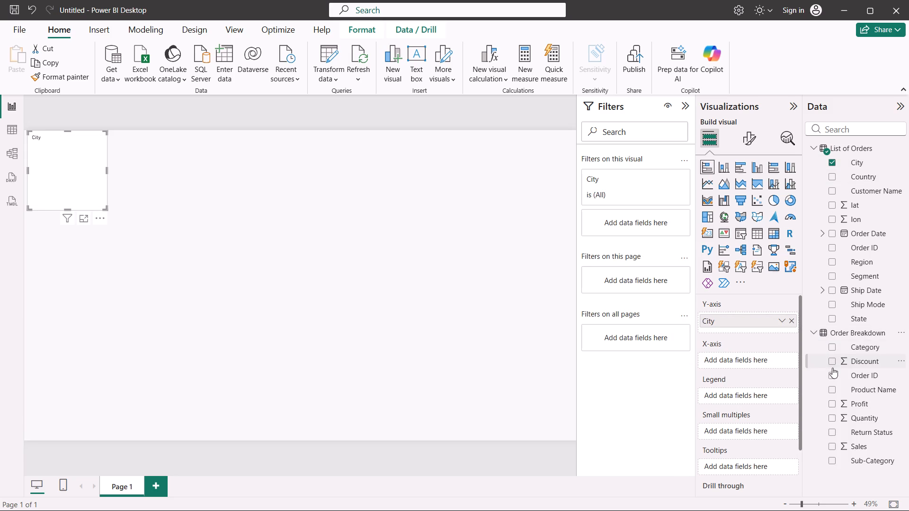
left_click(830, 405)
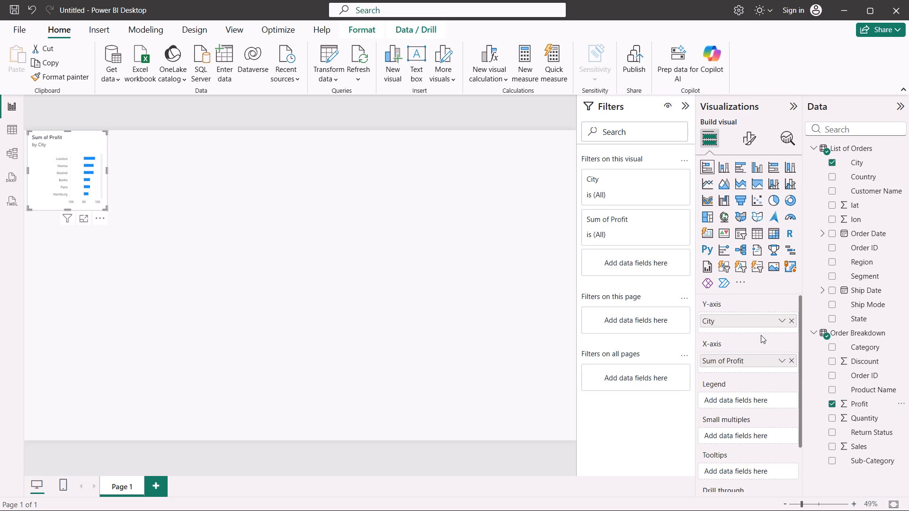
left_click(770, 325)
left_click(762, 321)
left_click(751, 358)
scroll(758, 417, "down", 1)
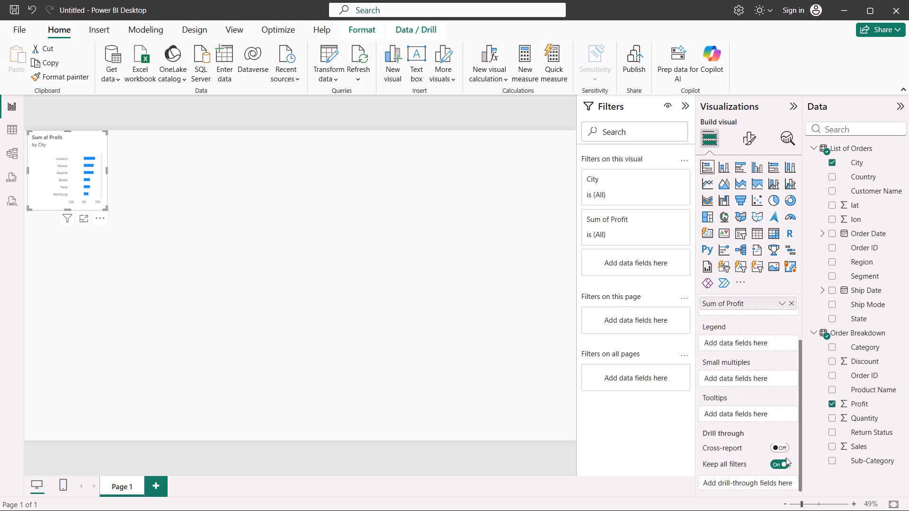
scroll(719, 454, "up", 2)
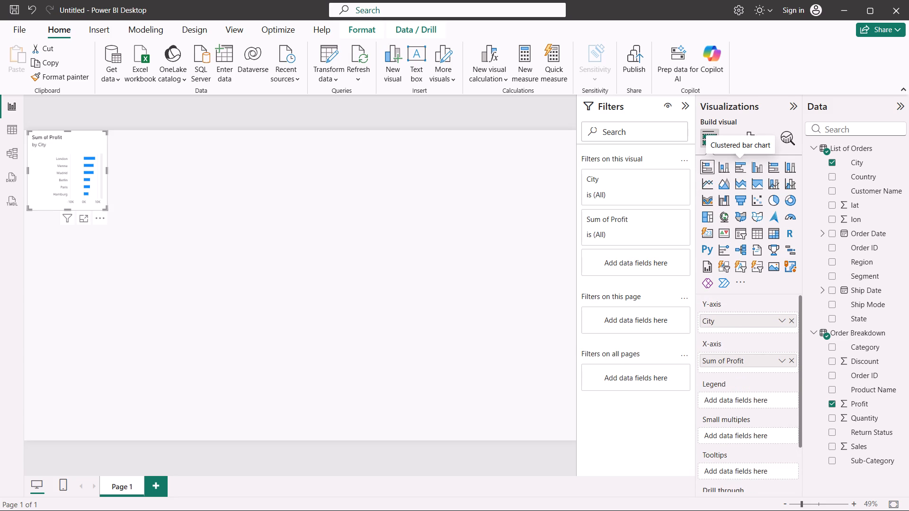
Enlarge the profit by City chart to more than twice its width and about one and a half times its height.
left_click(94, 171)
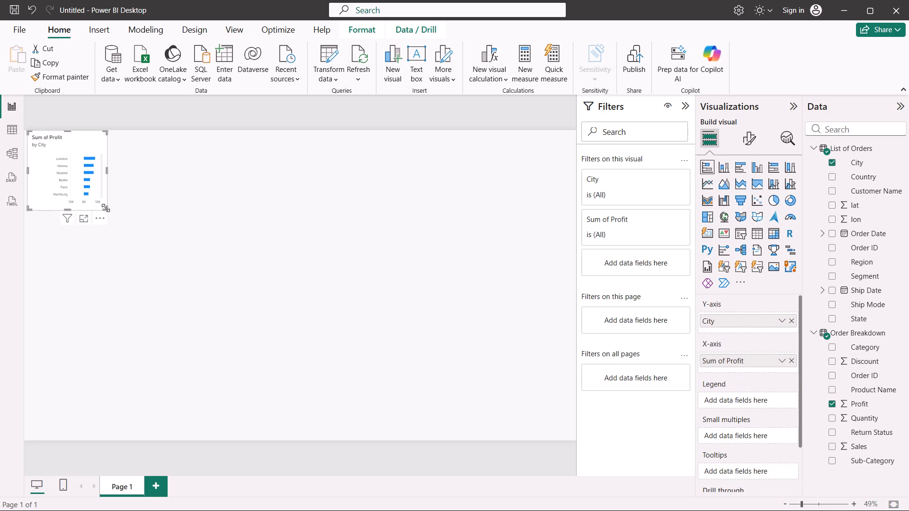
left_click_drag(106, 208, 214, 255)
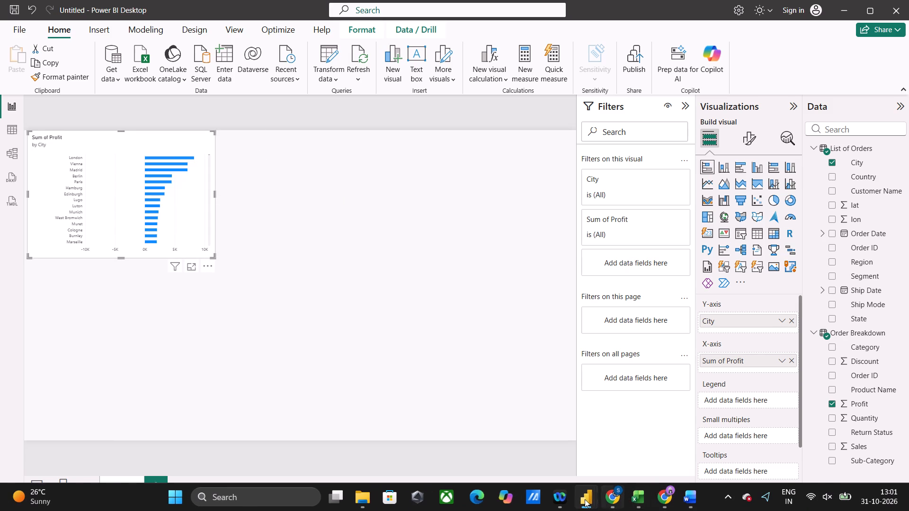
Switch to the JS Bank Dashboard report, examine the Age Distribution chart's axis fields and Bank Data fields, and return to the untitled report.
left_click(582, 444)
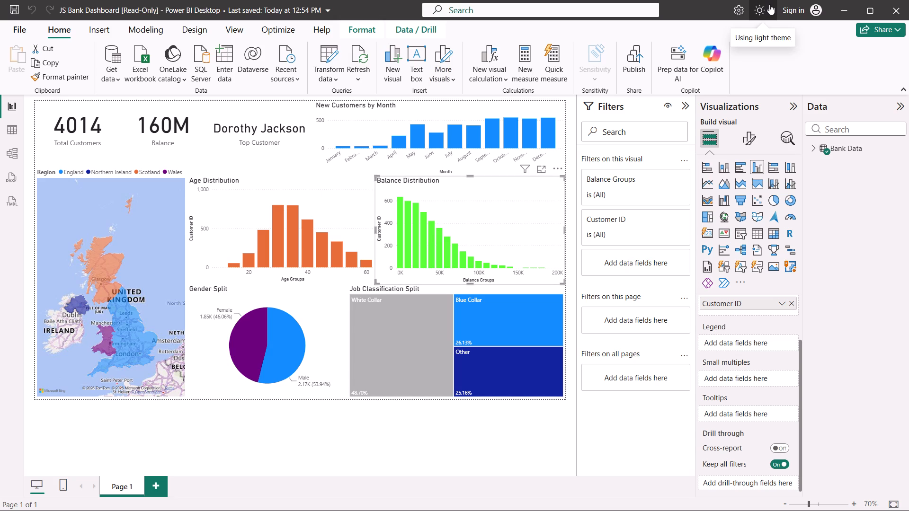
left_click(336, 182)
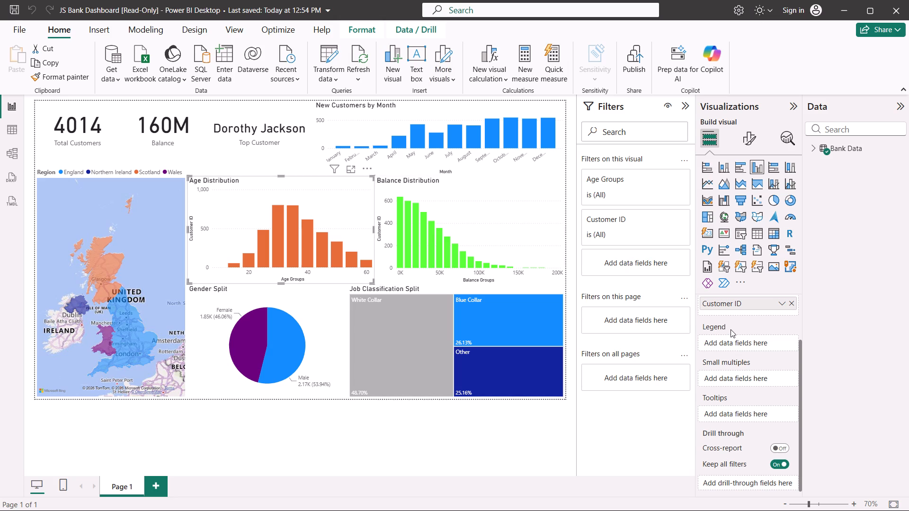
scroll(731, 329, "up", 1)
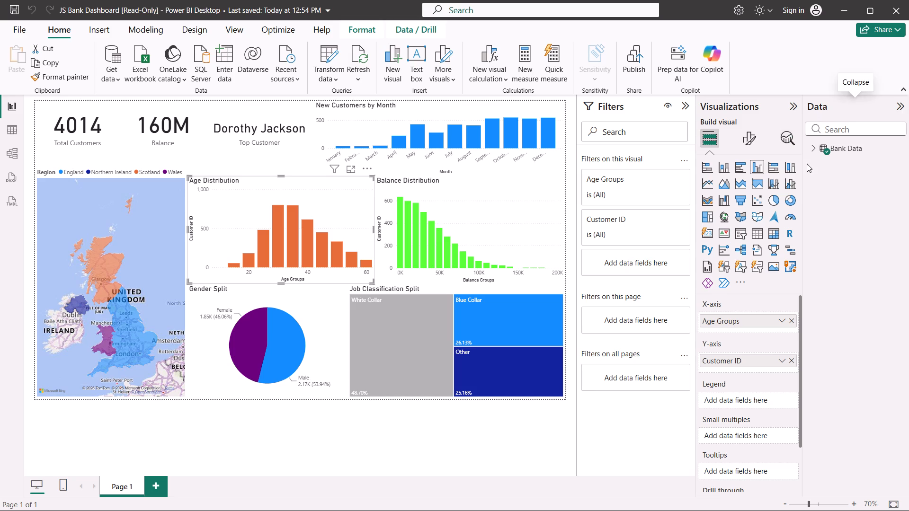
left_click(815, 154)
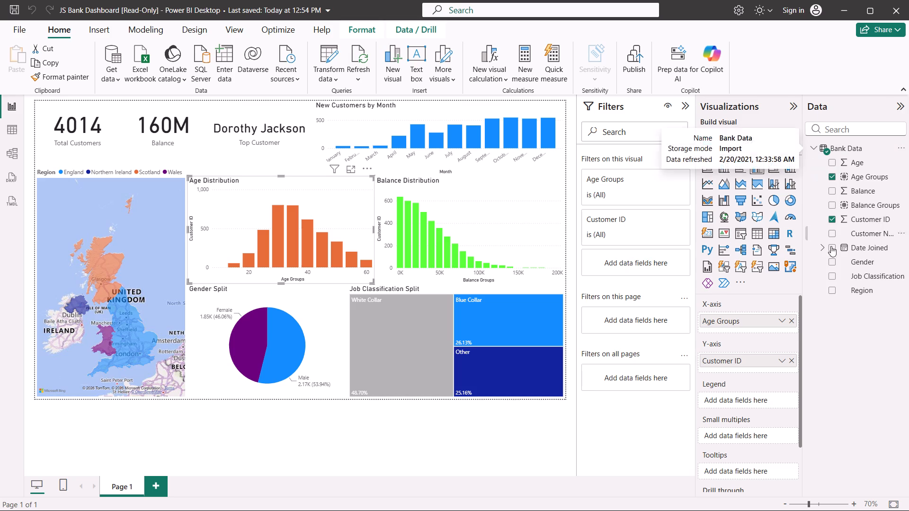
left_click(840, 0)
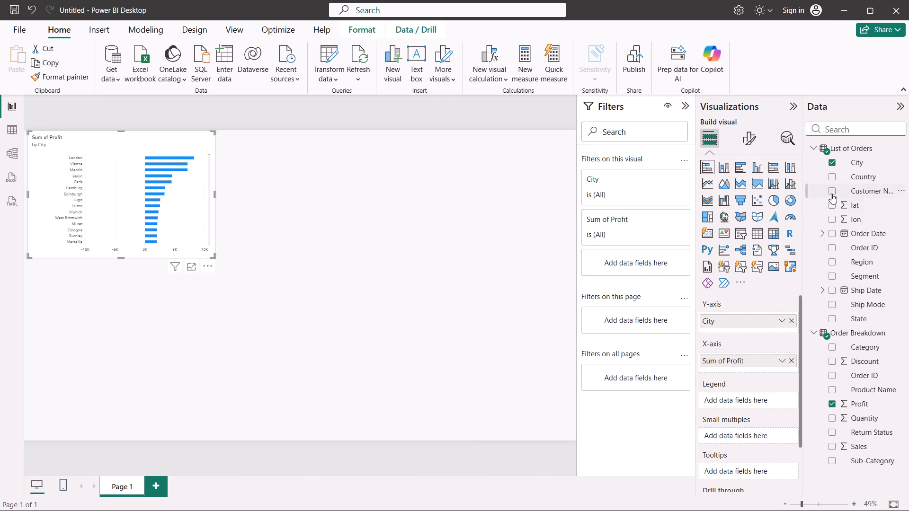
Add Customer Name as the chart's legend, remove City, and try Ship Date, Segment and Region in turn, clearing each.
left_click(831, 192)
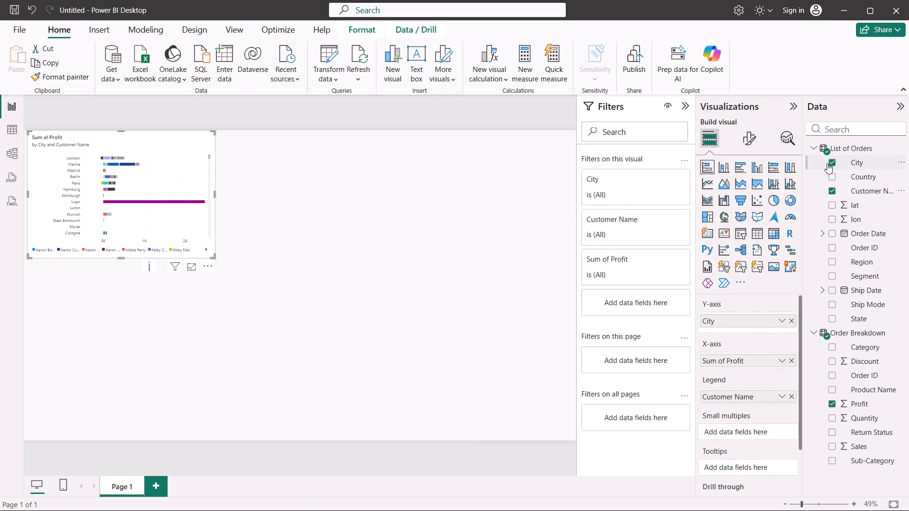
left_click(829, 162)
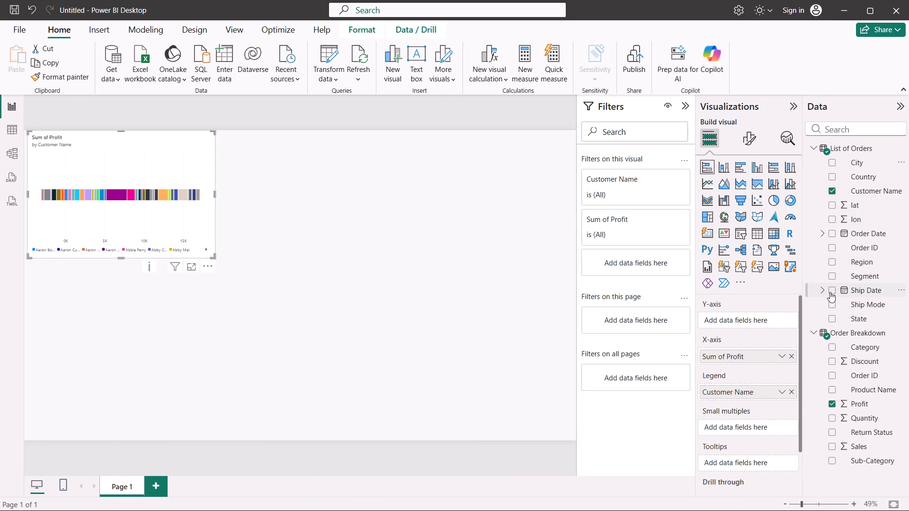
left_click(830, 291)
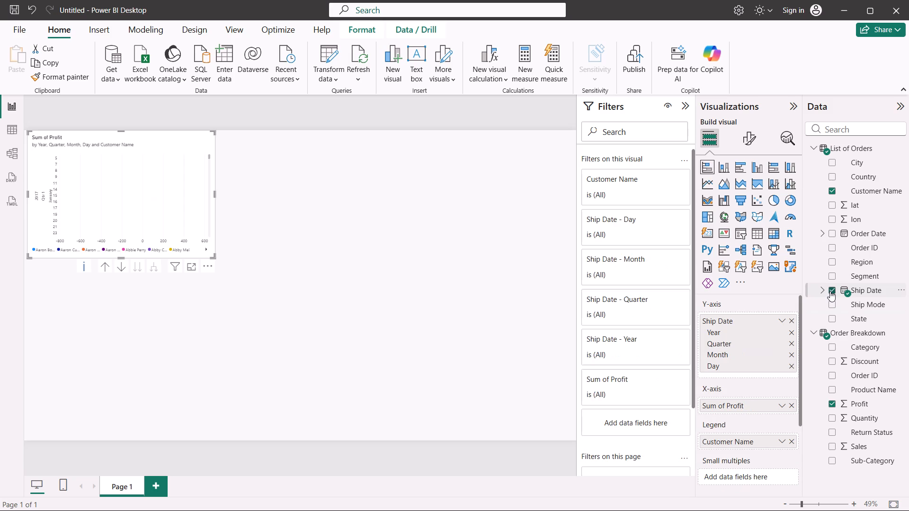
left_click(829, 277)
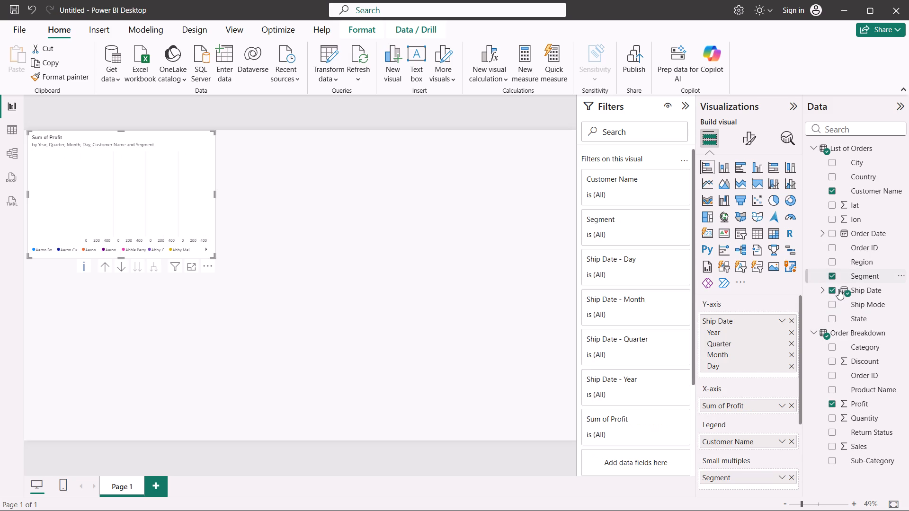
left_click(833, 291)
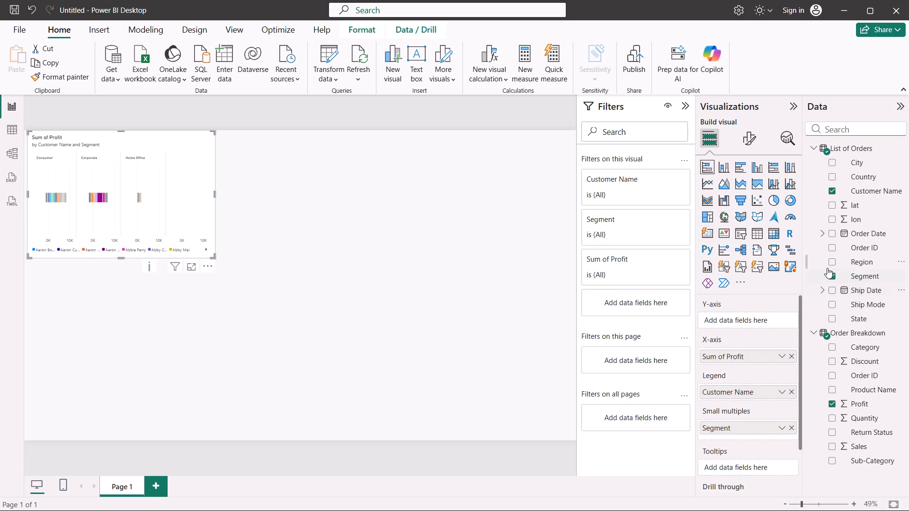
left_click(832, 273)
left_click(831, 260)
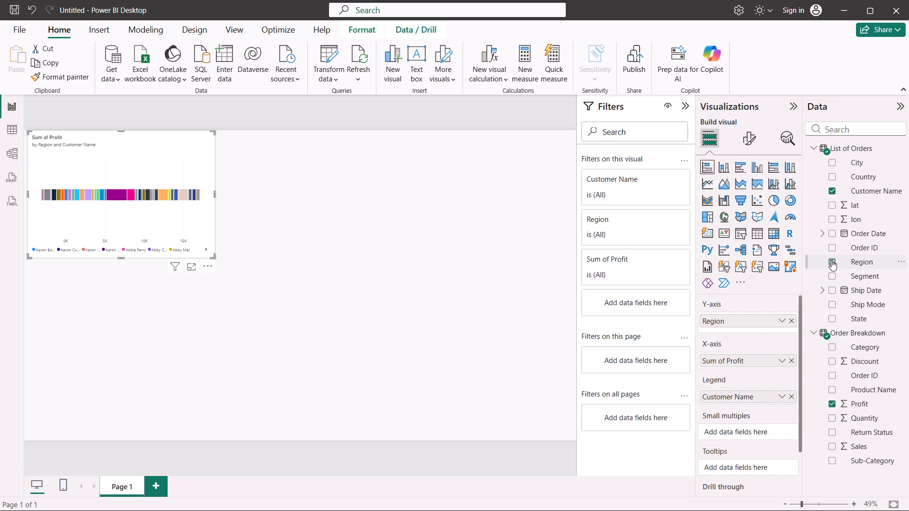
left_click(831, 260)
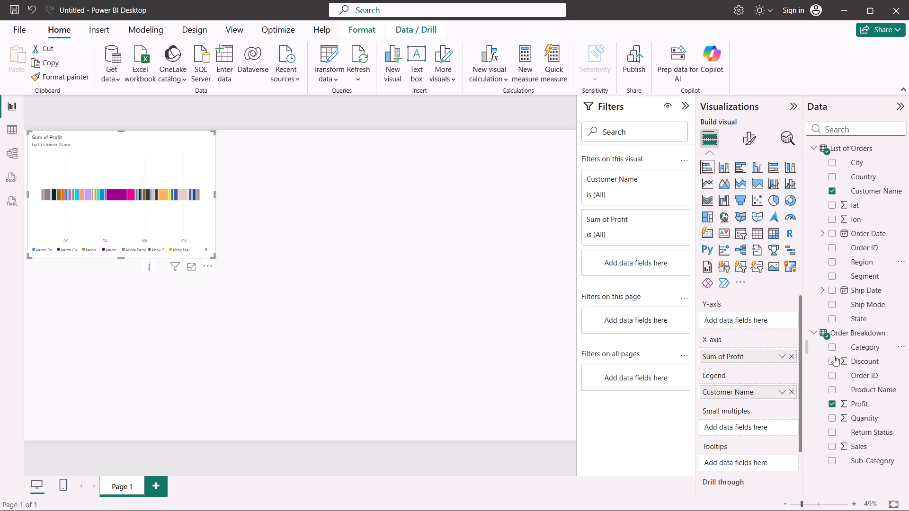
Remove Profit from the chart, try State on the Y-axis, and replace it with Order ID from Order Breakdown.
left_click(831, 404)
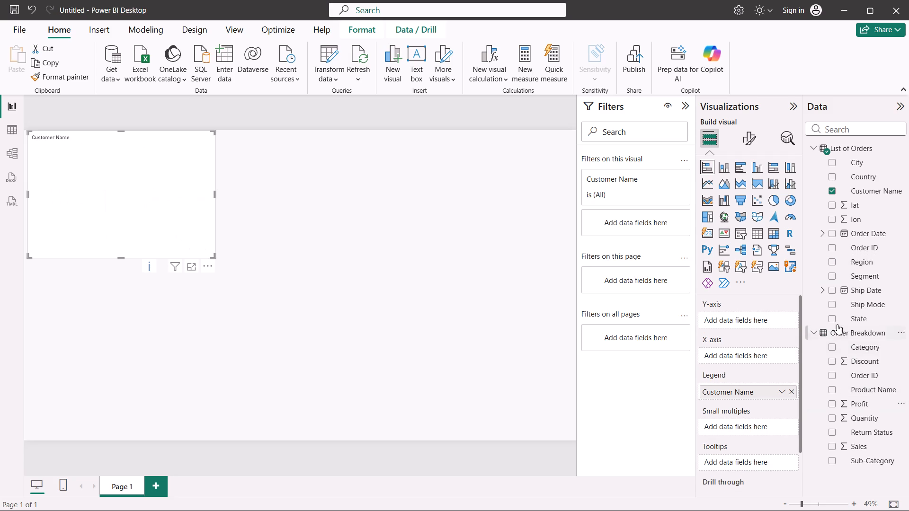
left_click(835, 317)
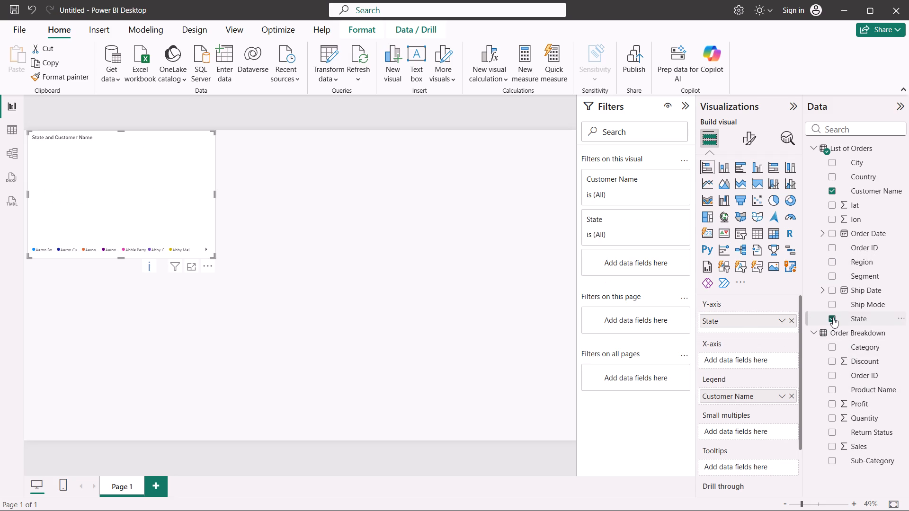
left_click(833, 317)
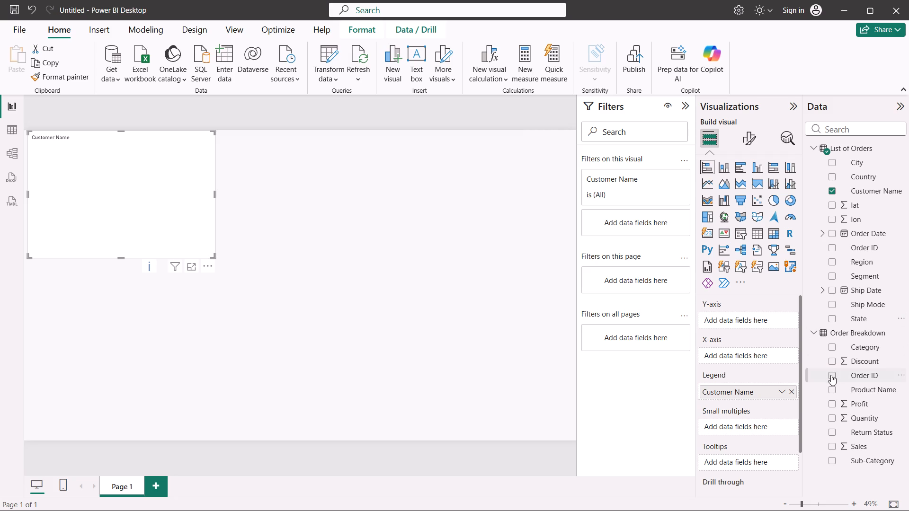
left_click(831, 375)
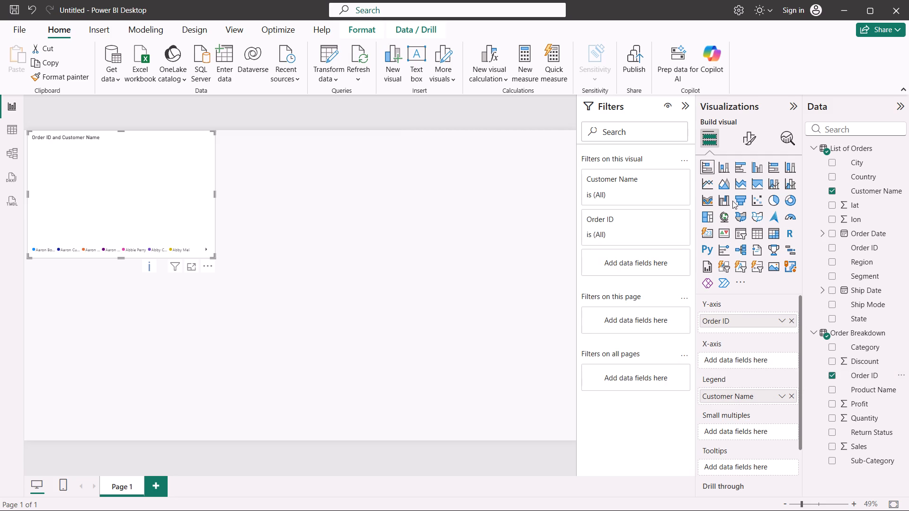
Try the stacked column, clustered bar and clustered column types on the visual, and convert it to a 100% stacked bar chart.
left_click(725, 170)
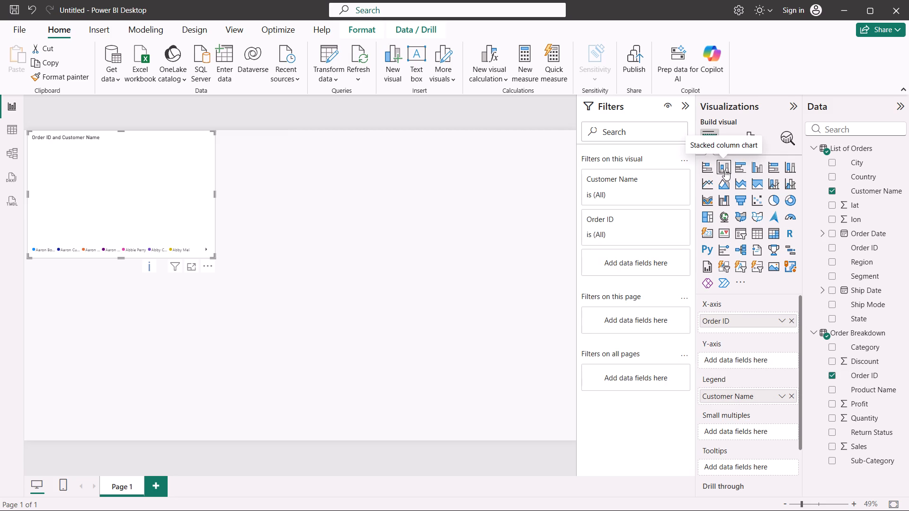
left_click(742, 167)
left_click(752, 168)
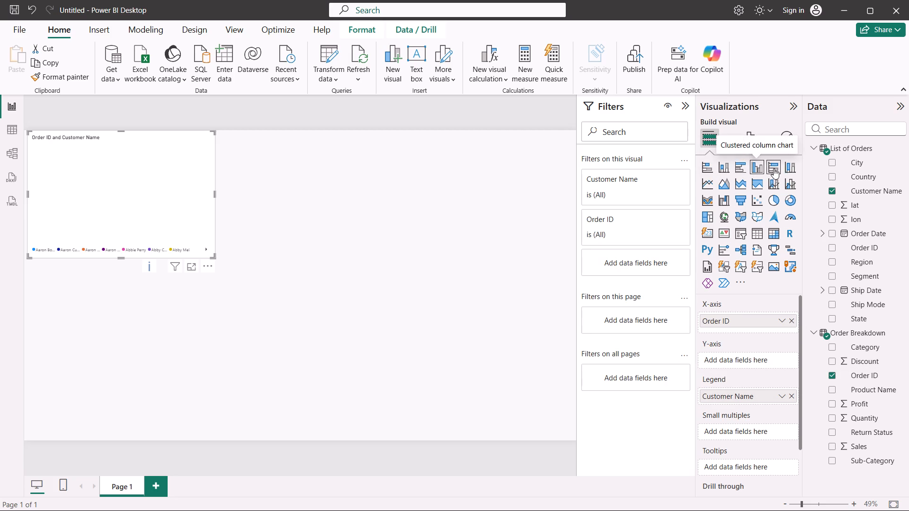
left_click(774, 168)
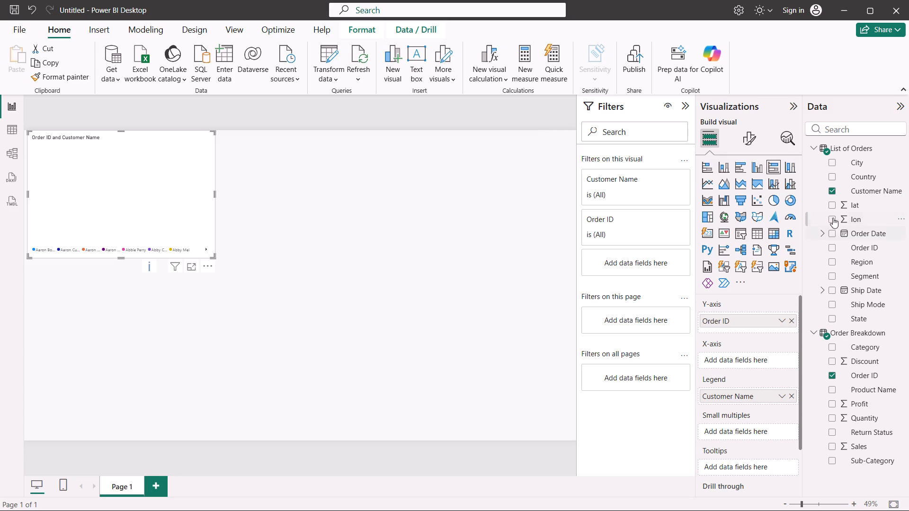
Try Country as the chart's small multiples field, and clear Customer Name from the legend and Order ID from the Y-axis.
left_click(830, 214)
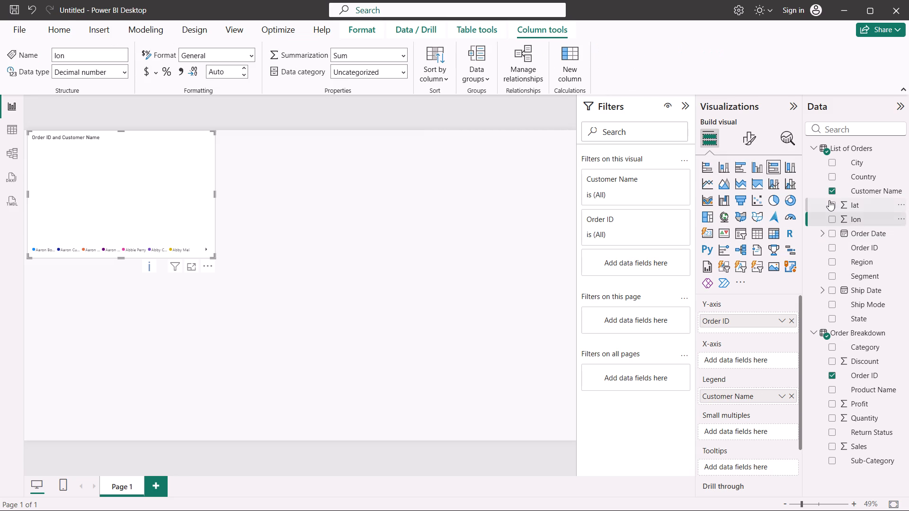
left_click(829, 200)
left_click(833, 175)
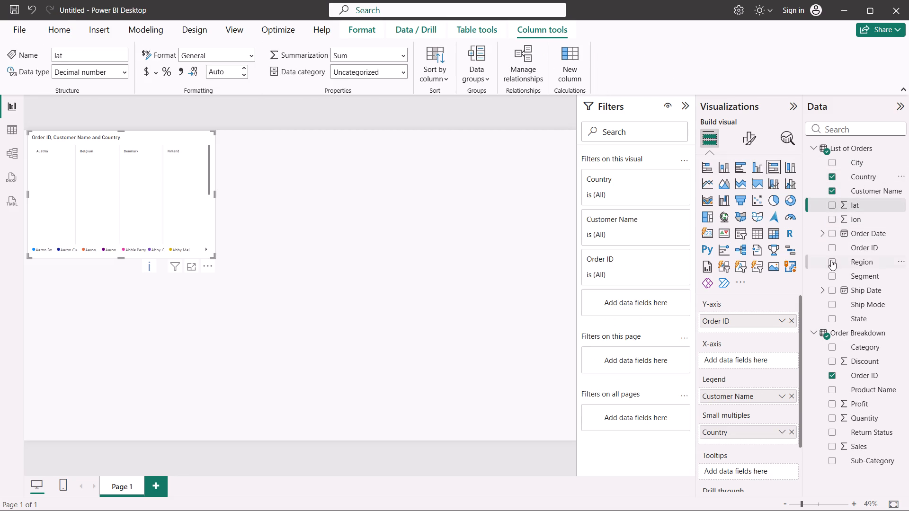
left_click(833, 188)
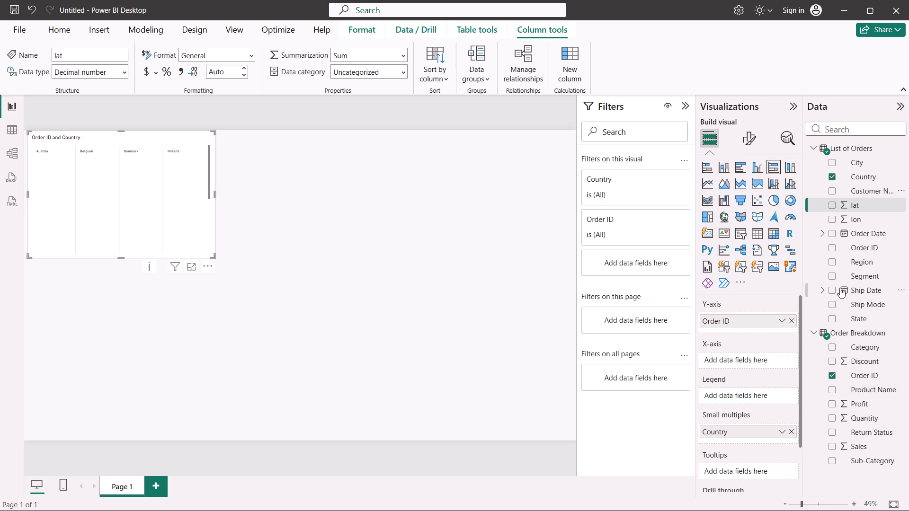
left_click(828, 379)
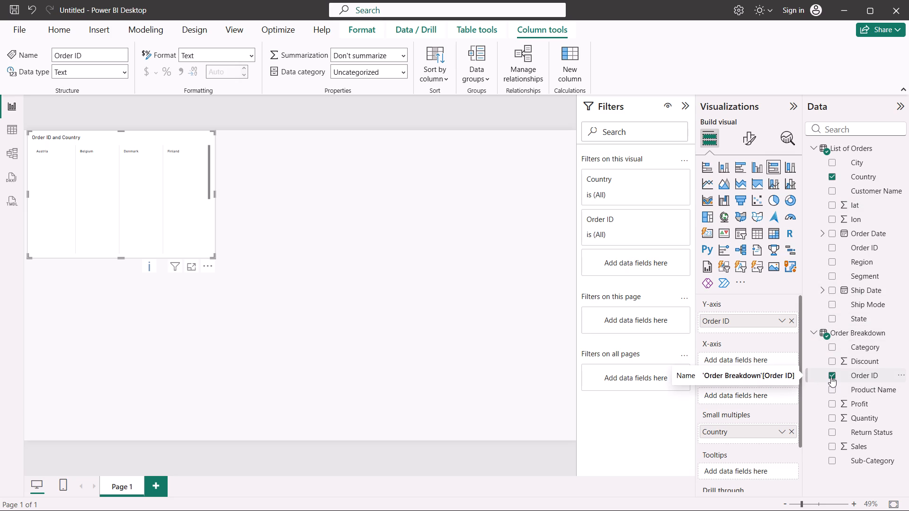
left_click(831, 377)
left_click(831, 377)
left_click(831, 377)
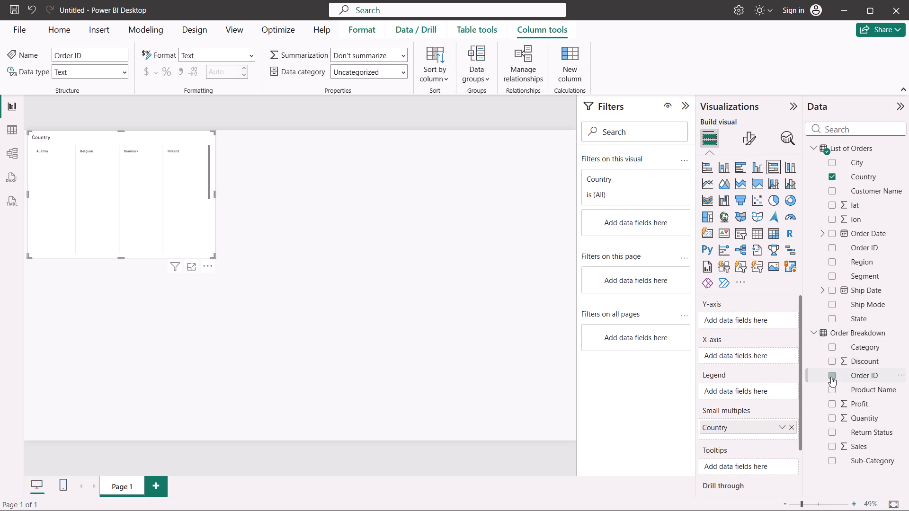
Put Profit on the chart's X-axis and City on its Y-axis, and remove Country from the small multiples.
left_click(829, 404)
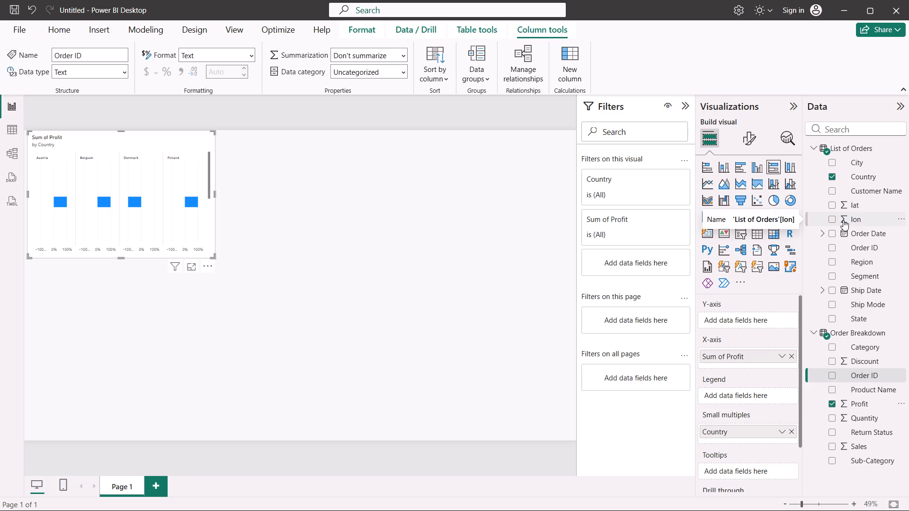
left_click(831, 160)
left_click(833, 176)
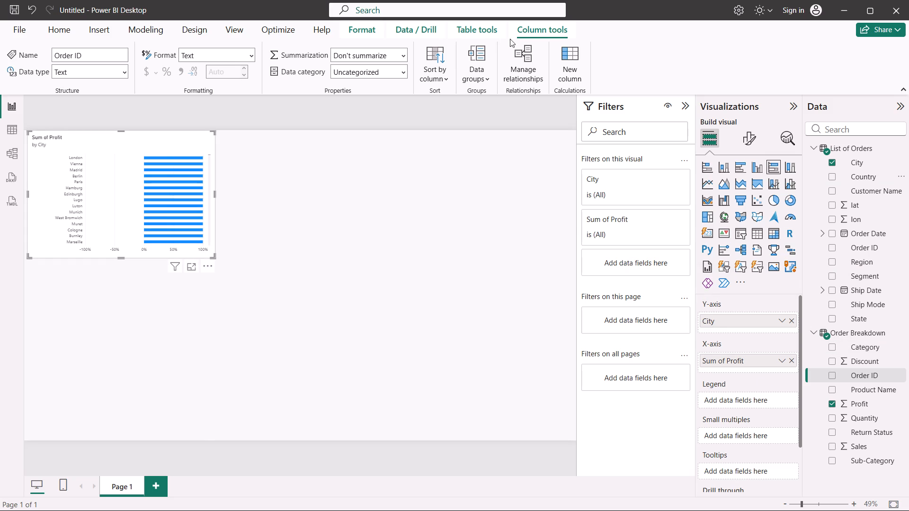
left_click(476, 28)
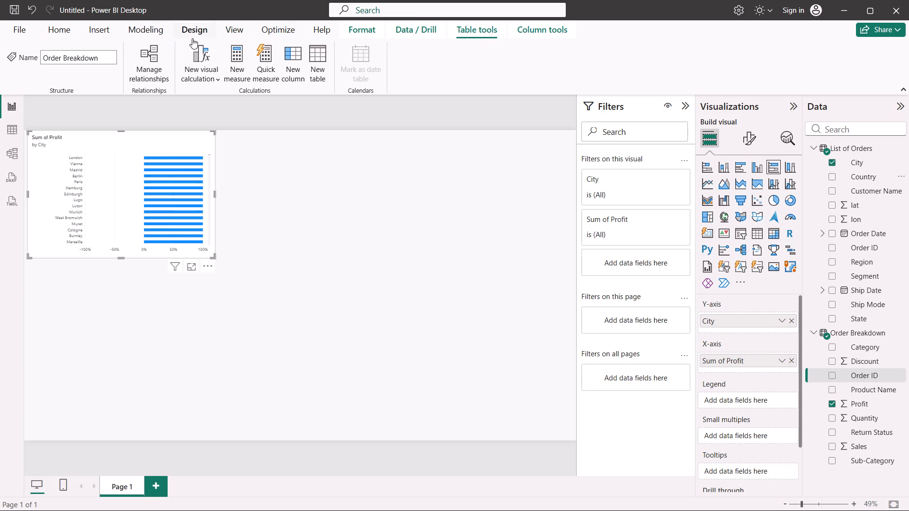
Try several report themes, including the blue wave-patterned one and Innovate, and apply the Dark theme.
left_click(202, 36)
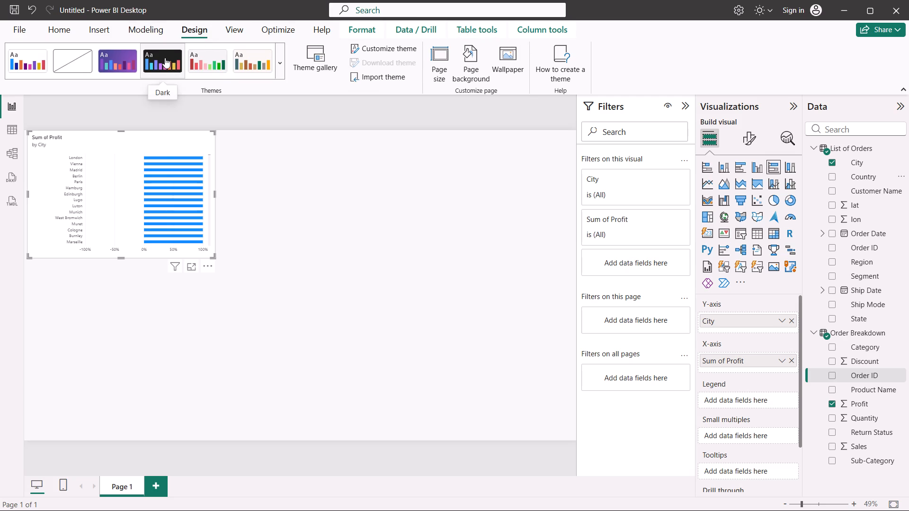
left_click(165, 58)
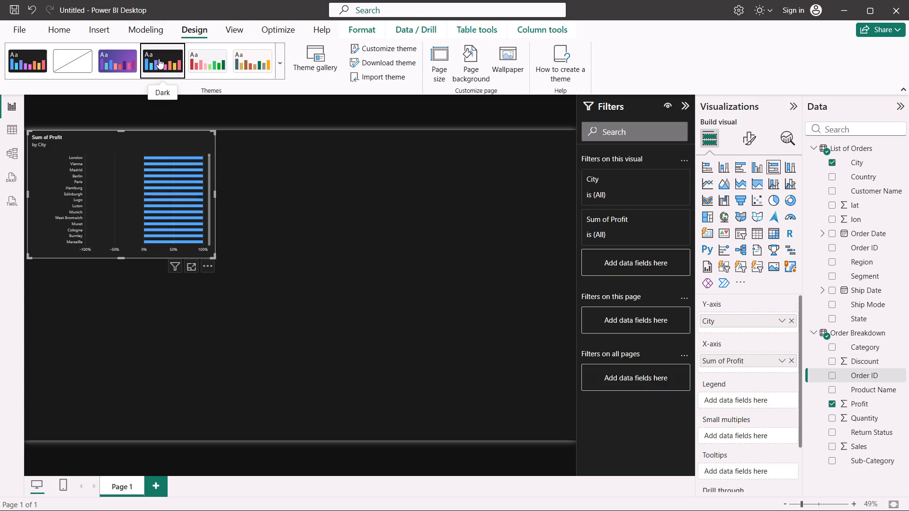
left_click(281, 64)
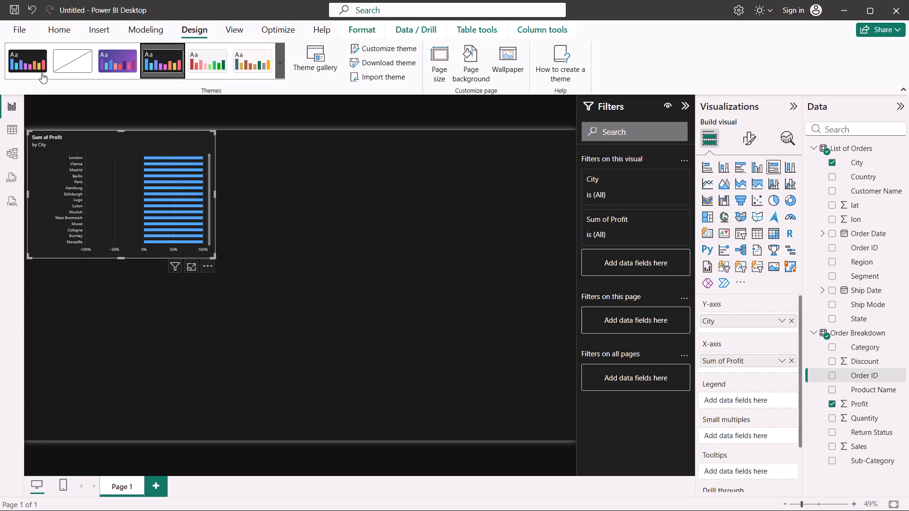
left_click(198, 243)
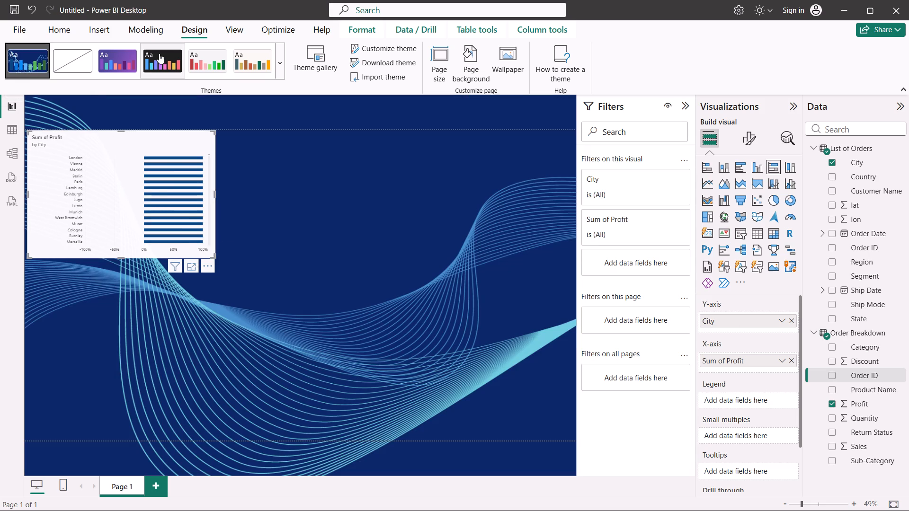
left_click(159, 53)
left_click(279, 58)
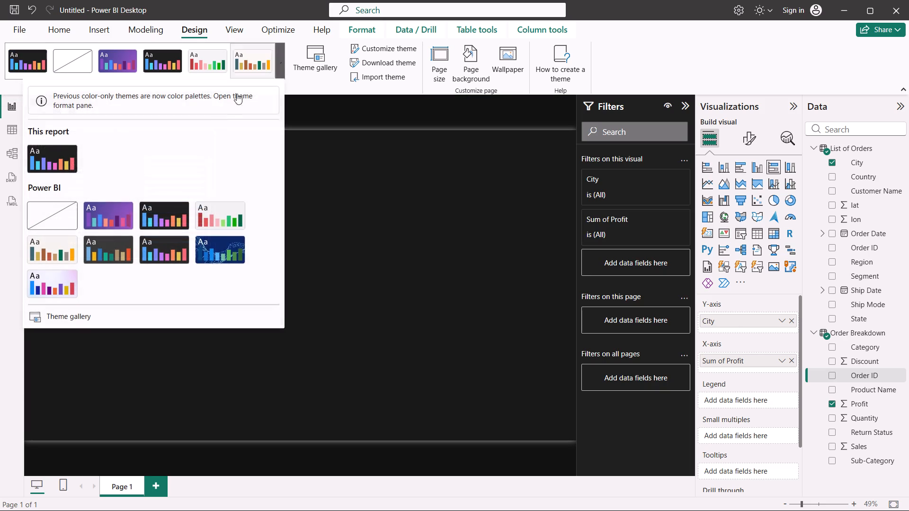
left_click(100, 239)
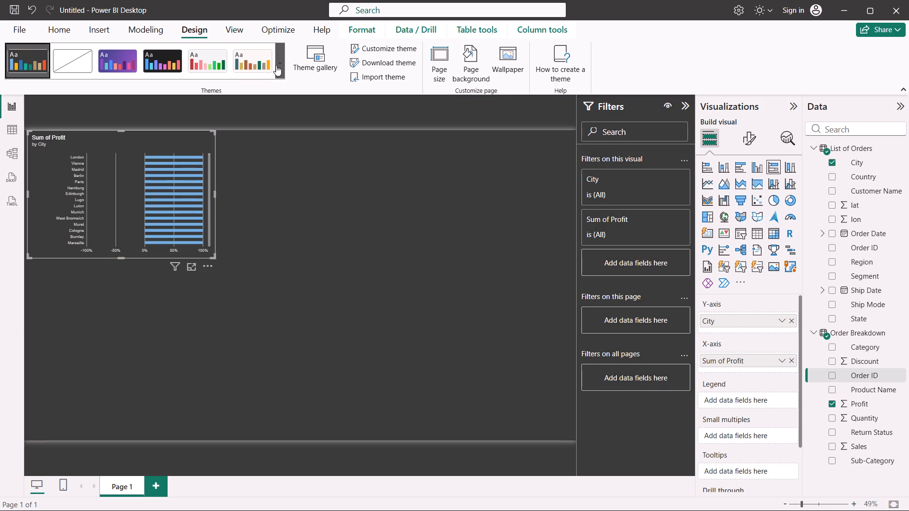
left_click(276, 65)
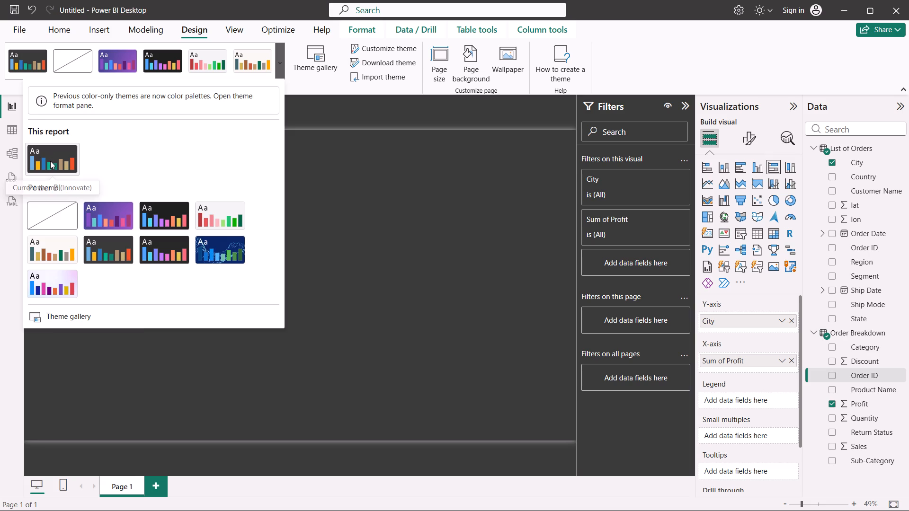
double_click(50, 161)
left_click(278, 60)
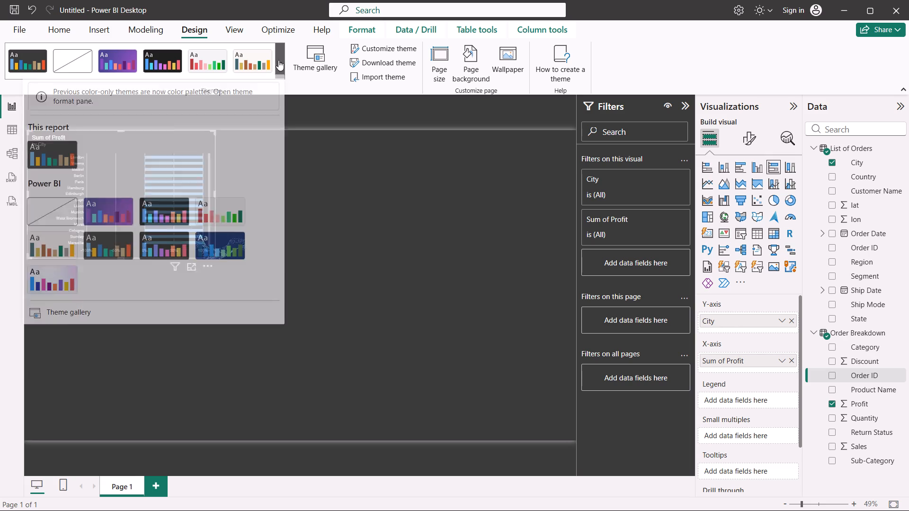
left_click(158, 221)
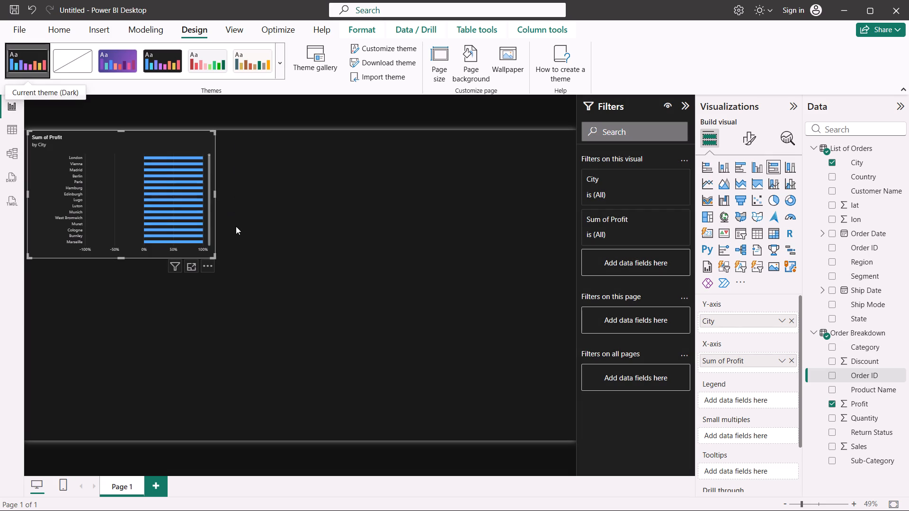
Add a map visual to an empty area of the page and put Country in its location.
left_click(236, 226)
left_click(316, 201)
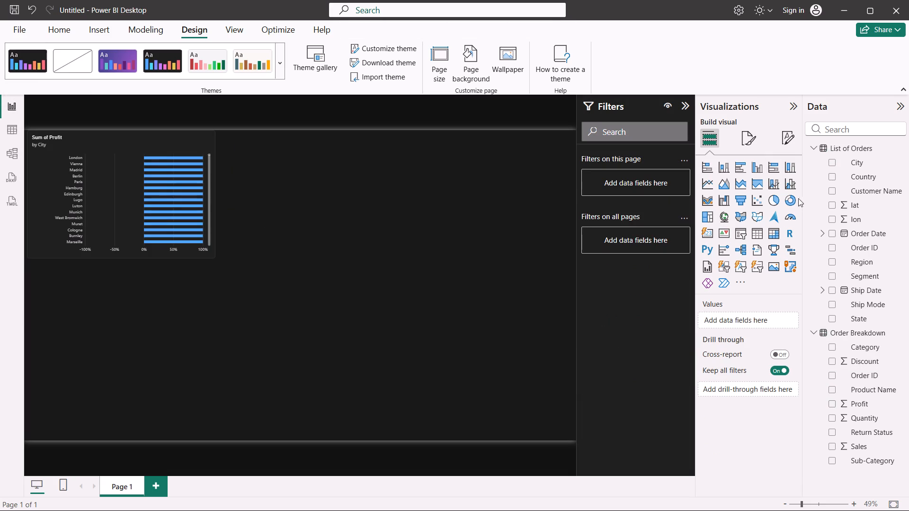
left_click(721, 218)
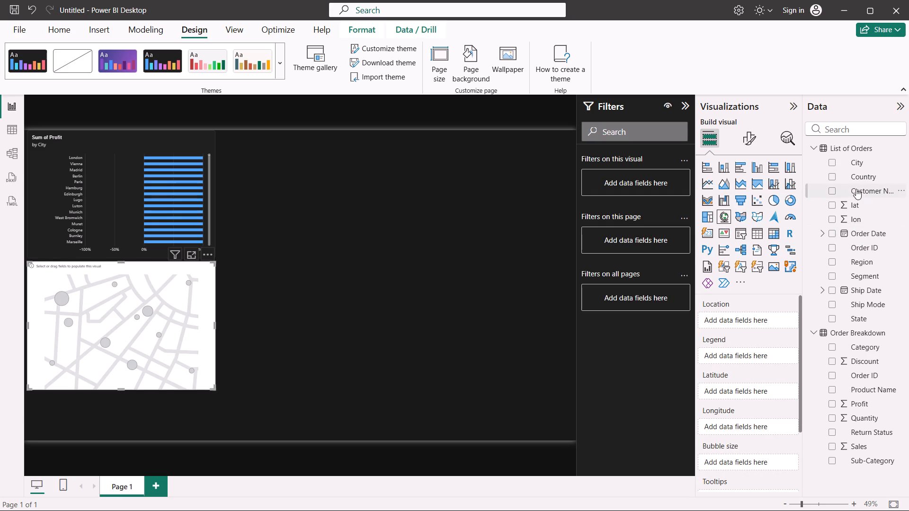
left_click(827, 175)
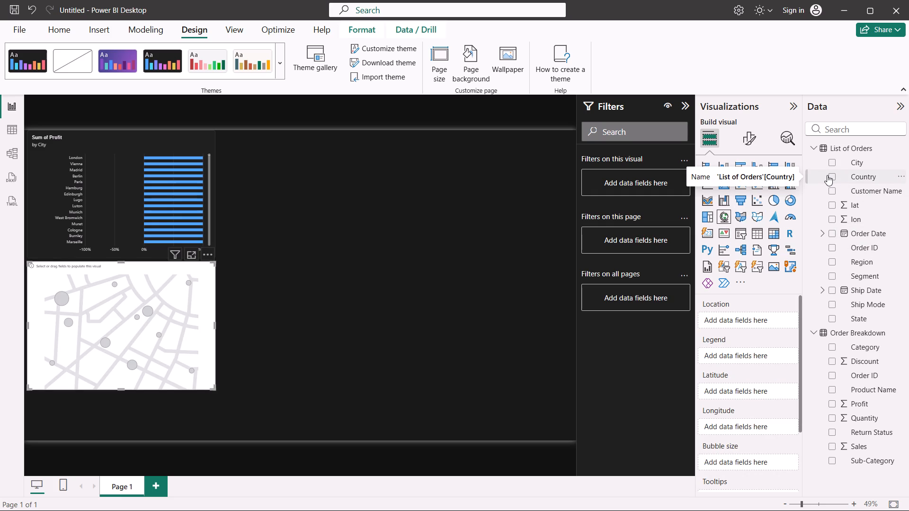
left_click(829, 175)
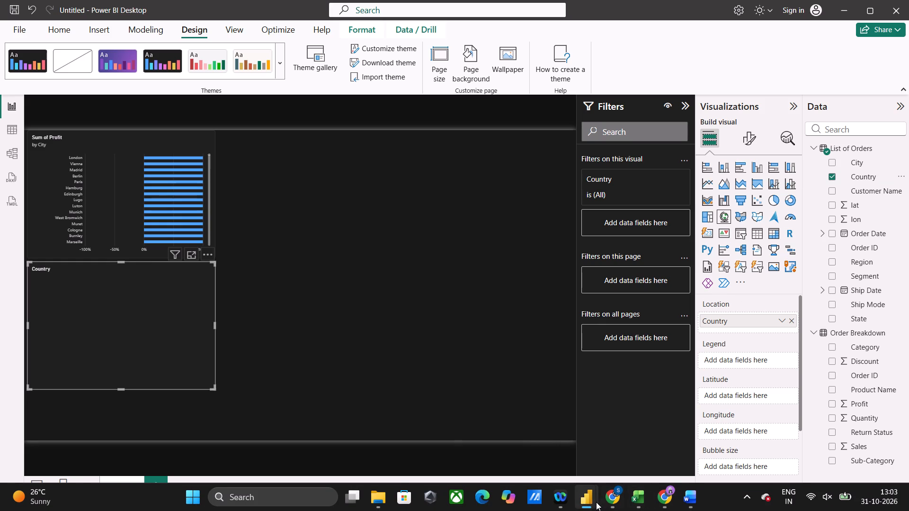
Switch to the JS Bank Dashboard report, examine which fields its region map uses, and return to the untitled report.
left_click(610, 448)
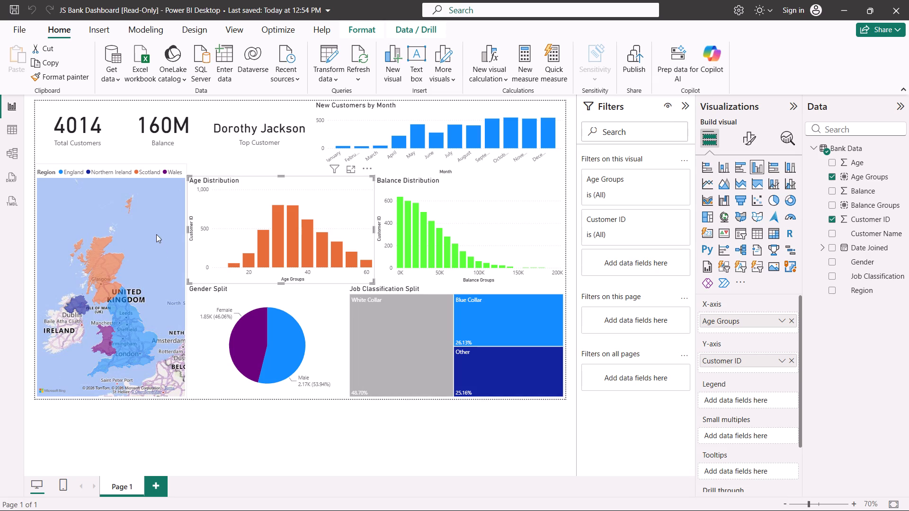
left_click(156, 203)
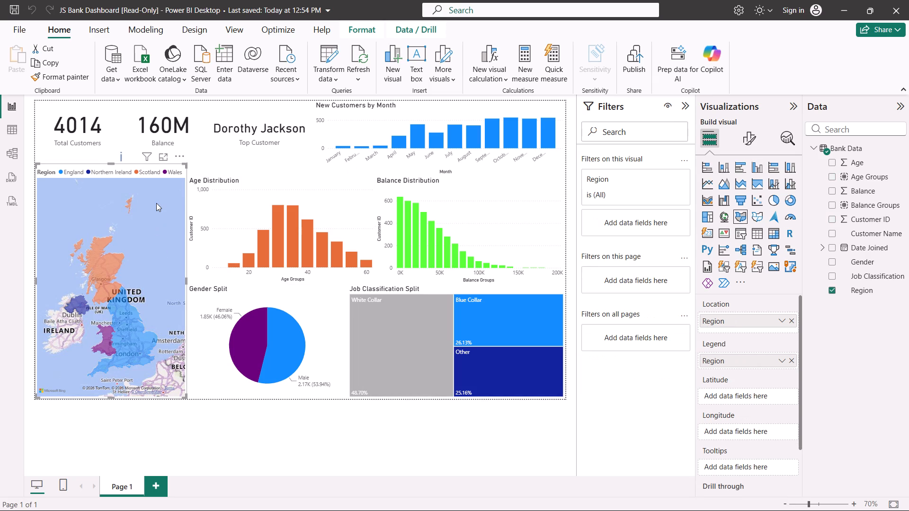
left_click(843, 4)
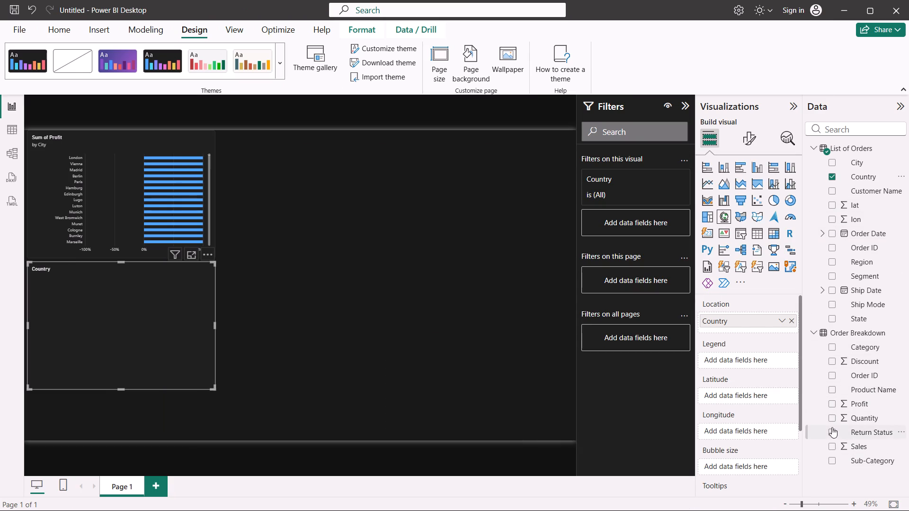
Put State in the map's legend and City in its latitude, and remove Country from its location.
left_click(831, 320)
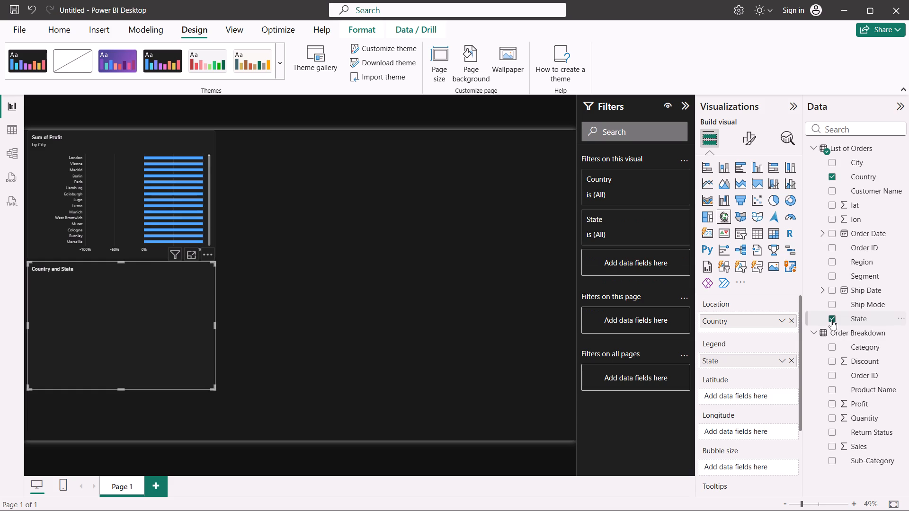
left_click(831, 162)
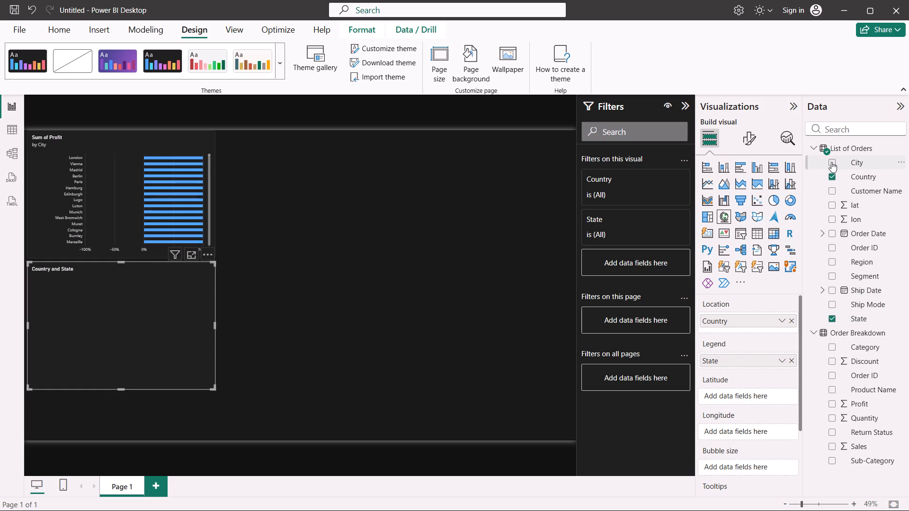
left_click(834, 171)
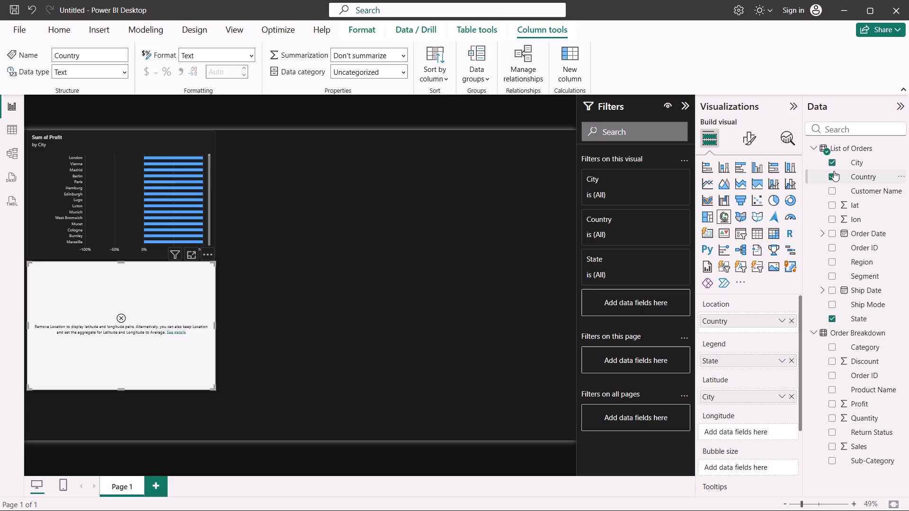
left_click(832, 175)
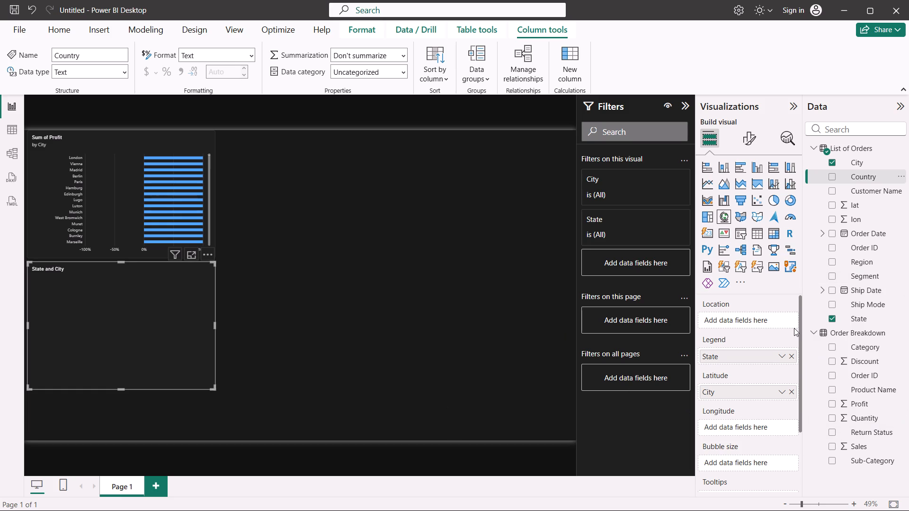
Make the map visual taller by extending its lower edge towards the bottom of the page.
left_click(156, 336)
left_click_drag(214, 387, 210, 424)
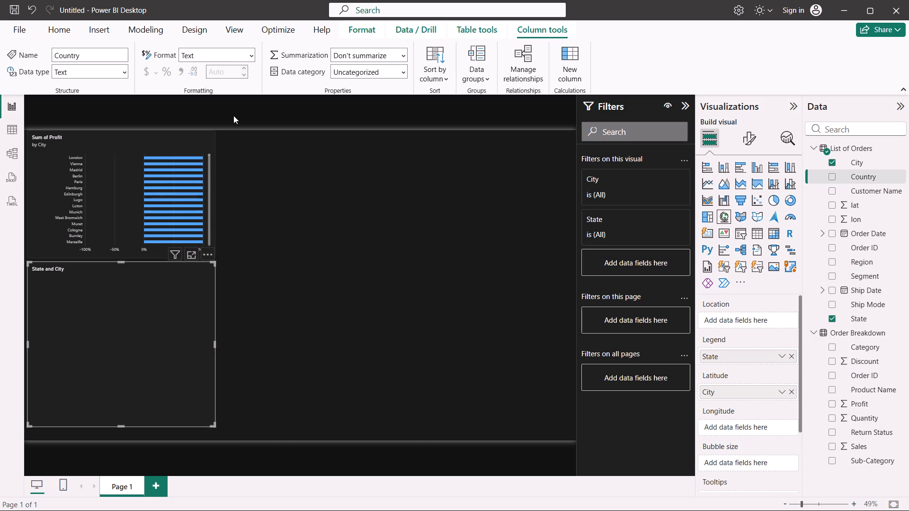
Add a line chart of Profit by Order Date, trying Order ID and Quantity on it and removing both.
left_click(249, 181)
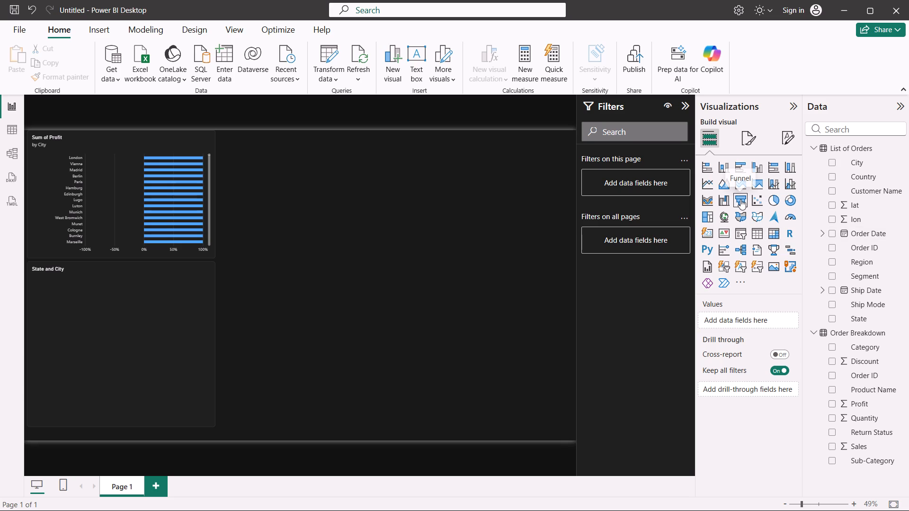
left_click(709, 183)
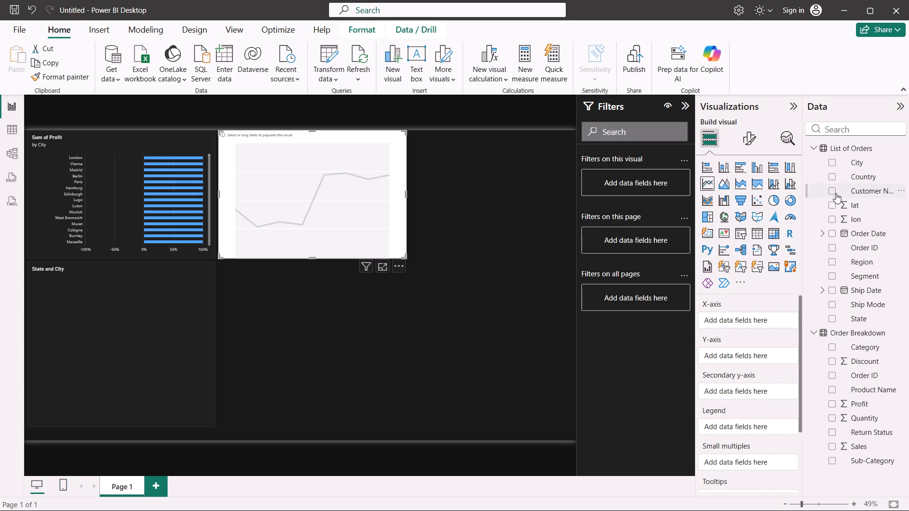
left_click(833, 233)
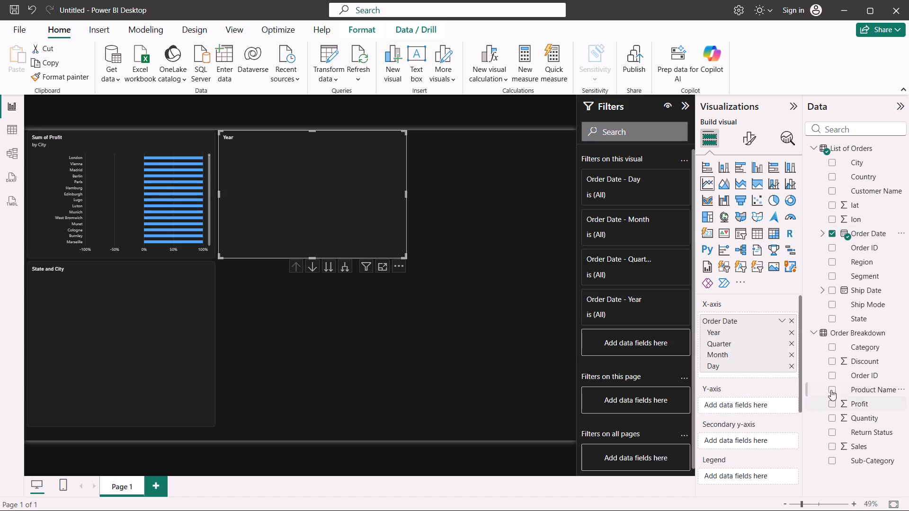
left_click(834, 373)
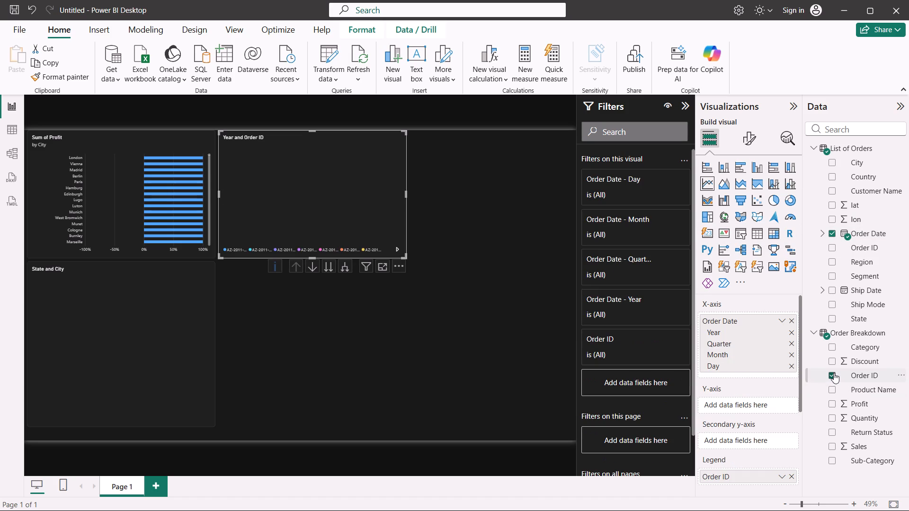
left_click(831, 402)
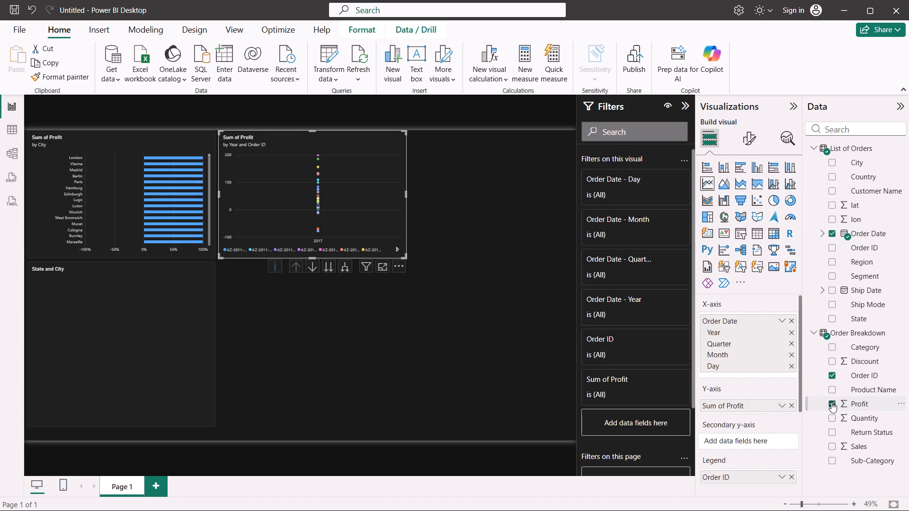
left_click(834, 421)
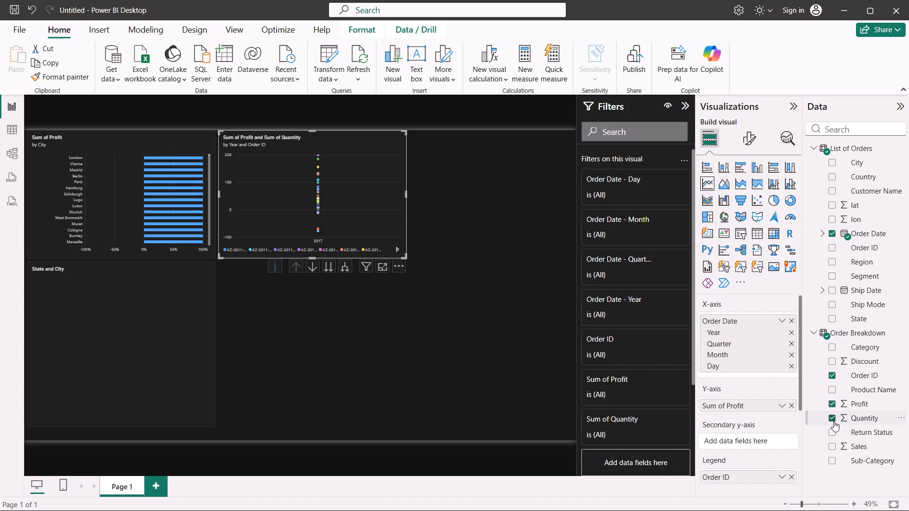
left_click(834, 421)
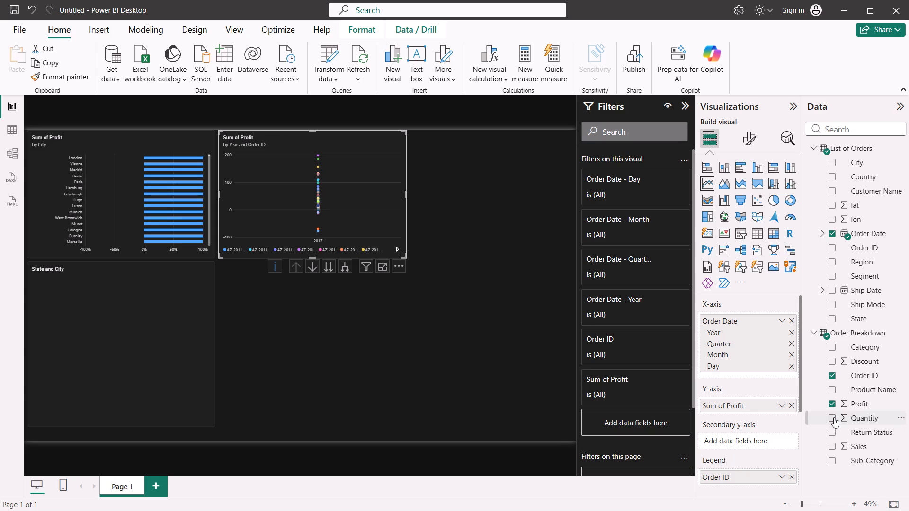
left_click(833, 379)
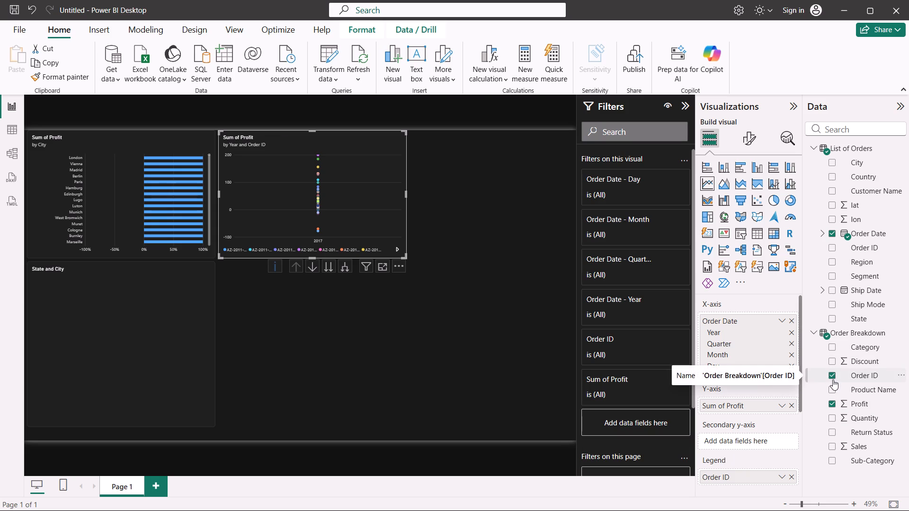
left_click(832, 378)
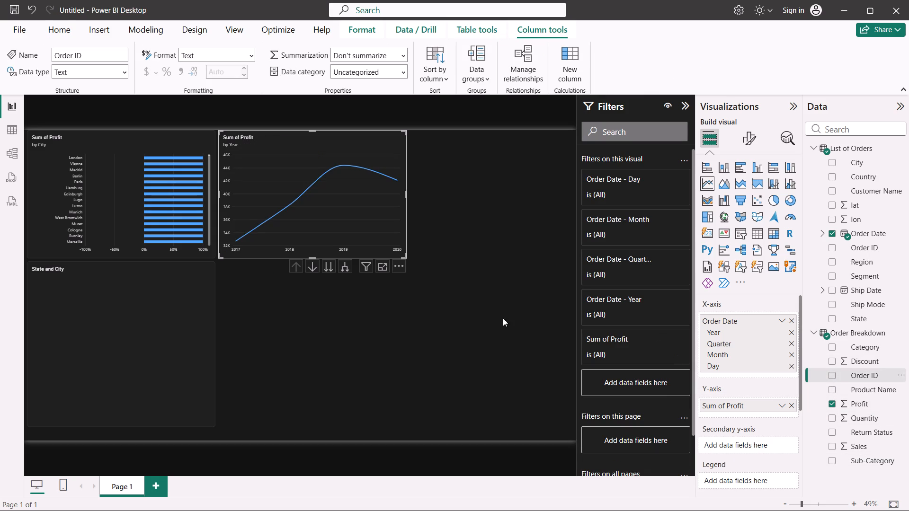
Add Quantity to the Profit by City chart's X-axis, Return Status as small multiples, and State to its Y-axis.
left_click(145, 143)
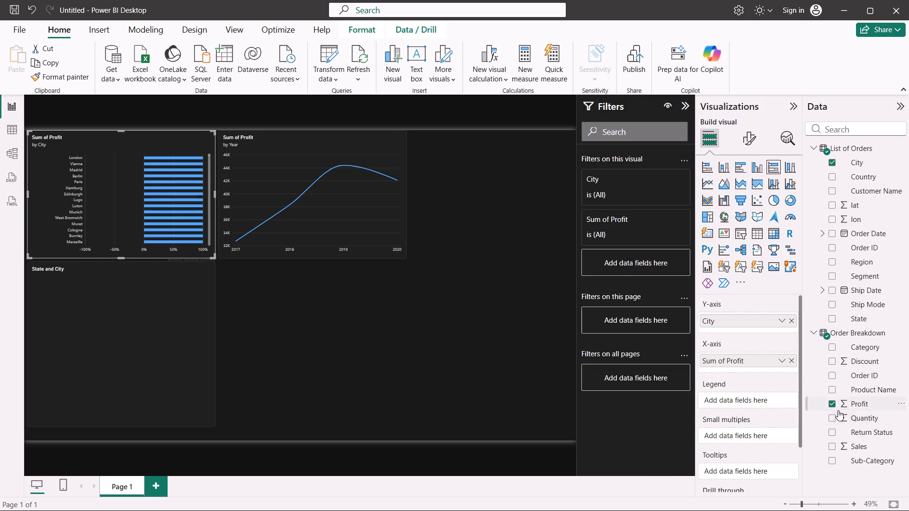
left_click(829, 421)
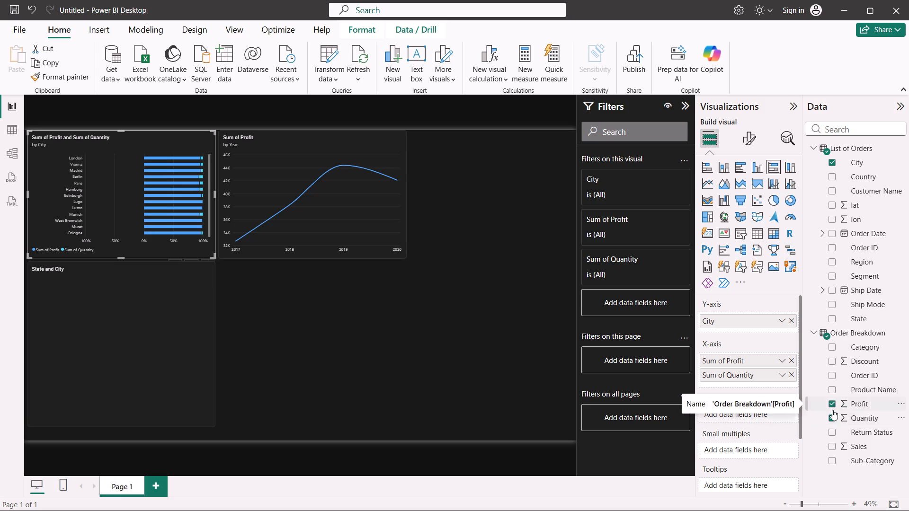
left_click(834, 433)
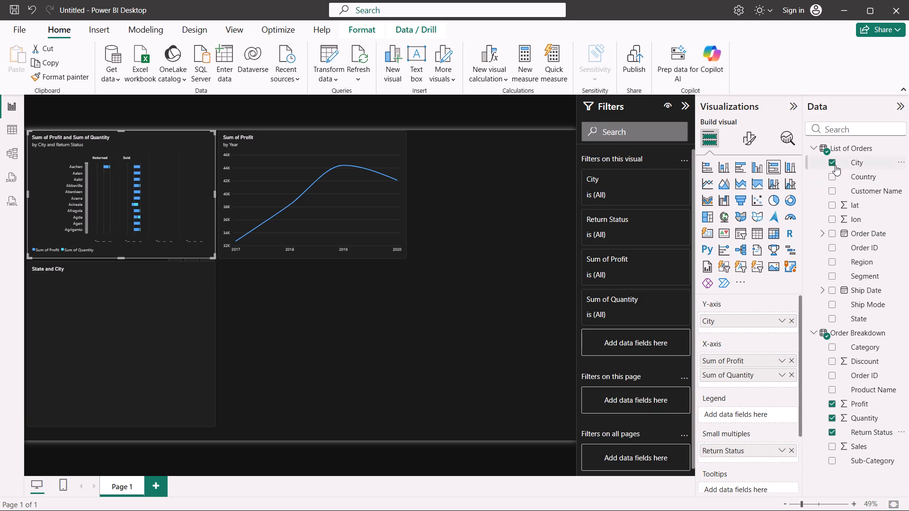
left_click(832, 314)
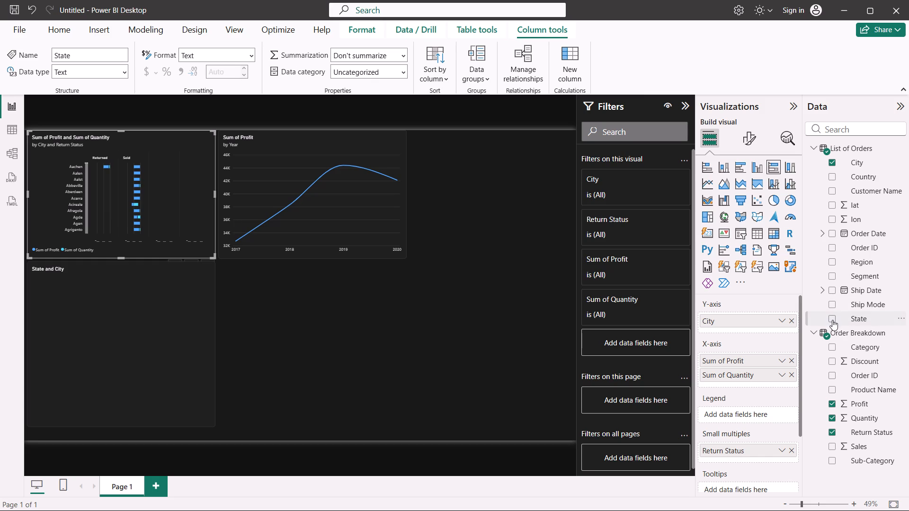
left_click(832, 320)
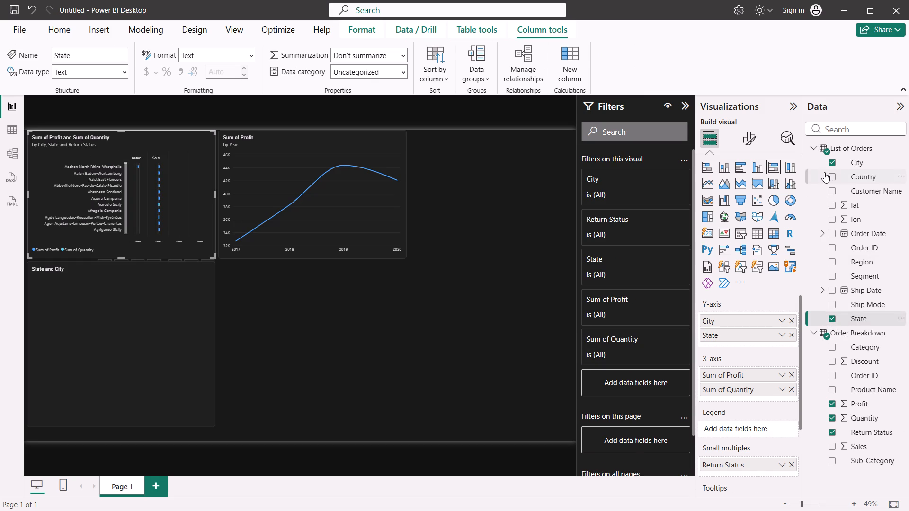
Rework the bar chart to show Sales by State with Country as legend, removing City, Profit, Quantity and Return Status.
left_click(831, 162)
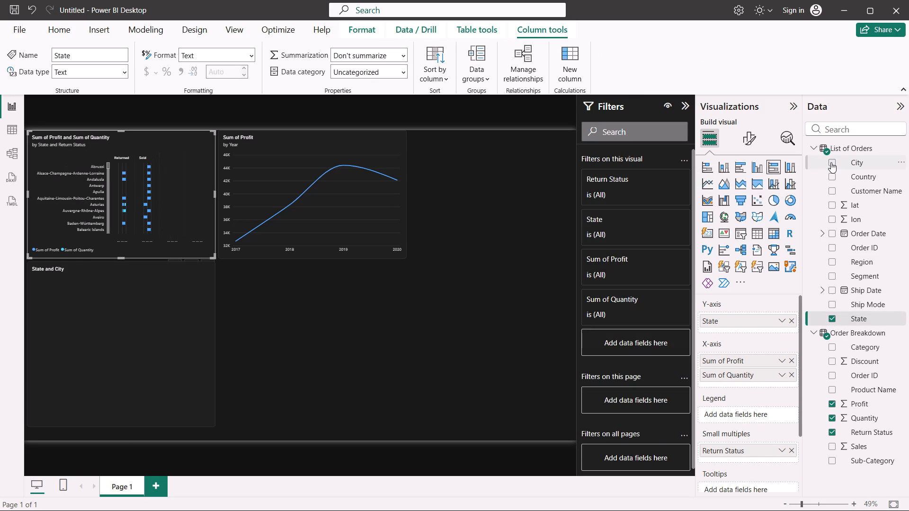
left_click(832, 401)
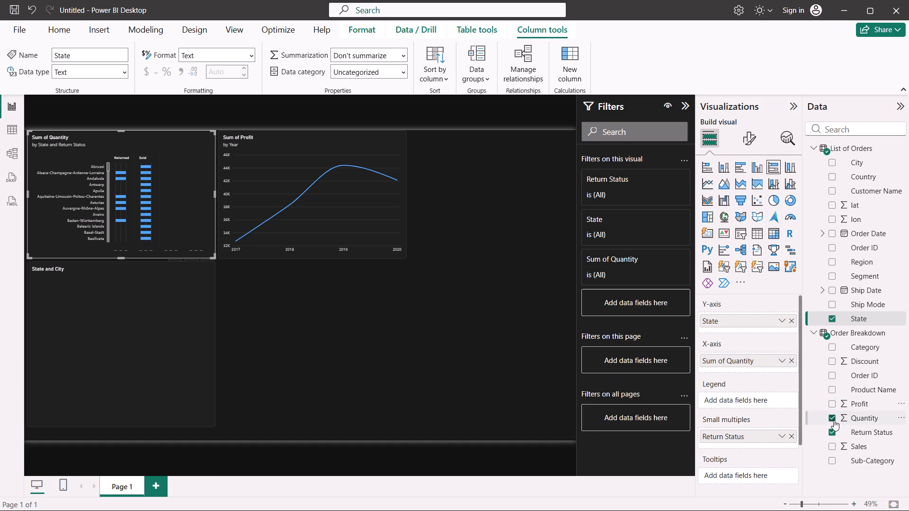
left_click(834, 416)
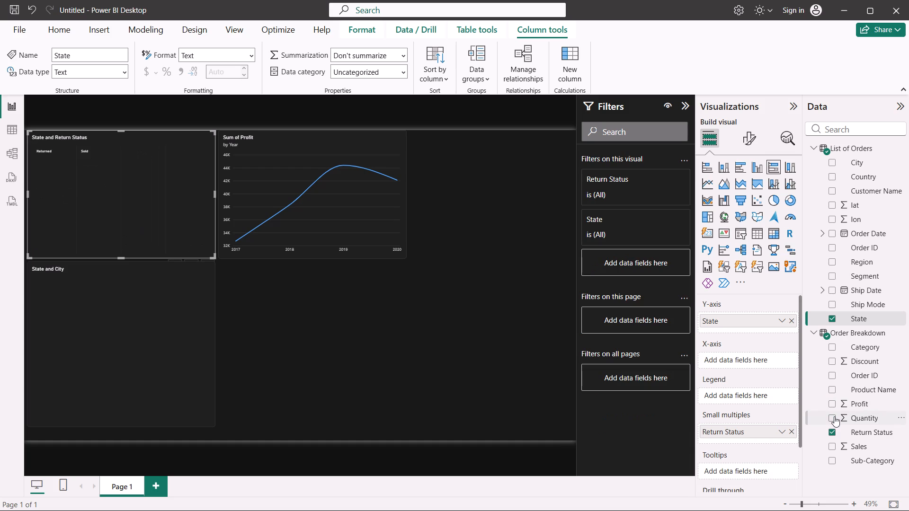
left_click(832, 444)
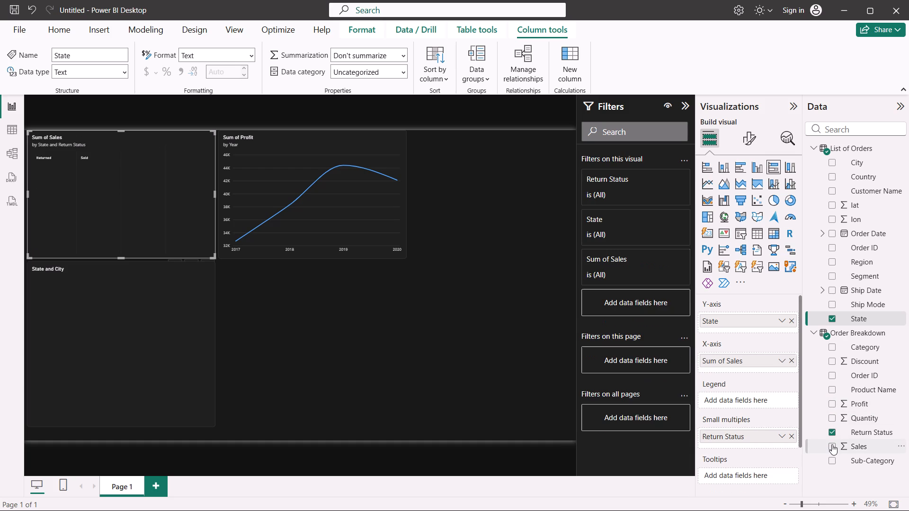
left_click(832, 431)
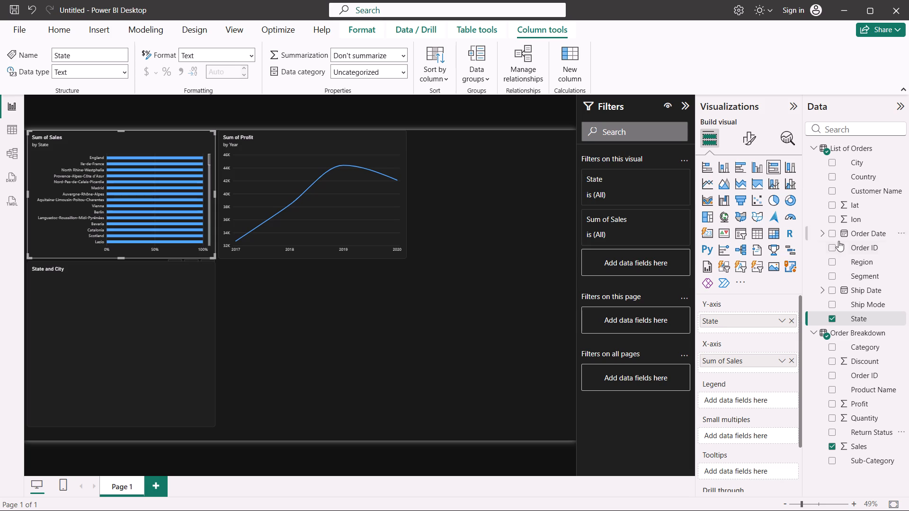
left_click(831, 178)
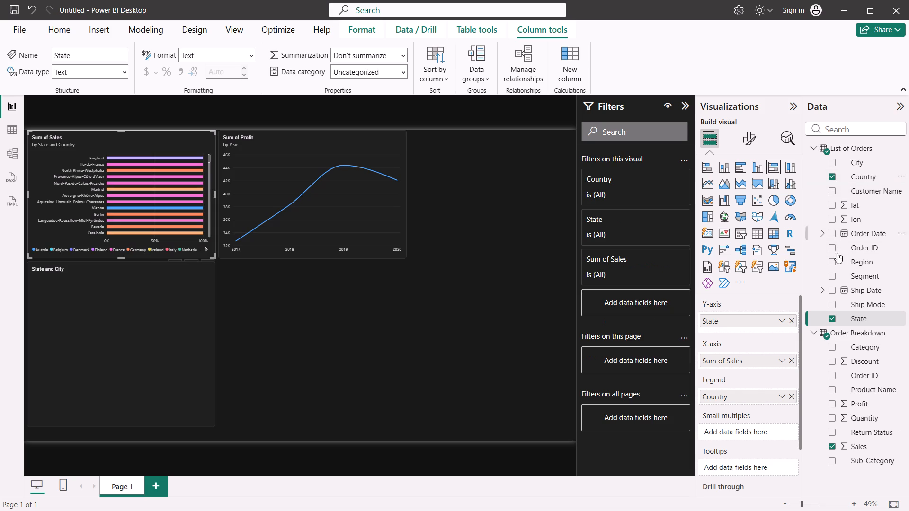
left_click(830, 320)
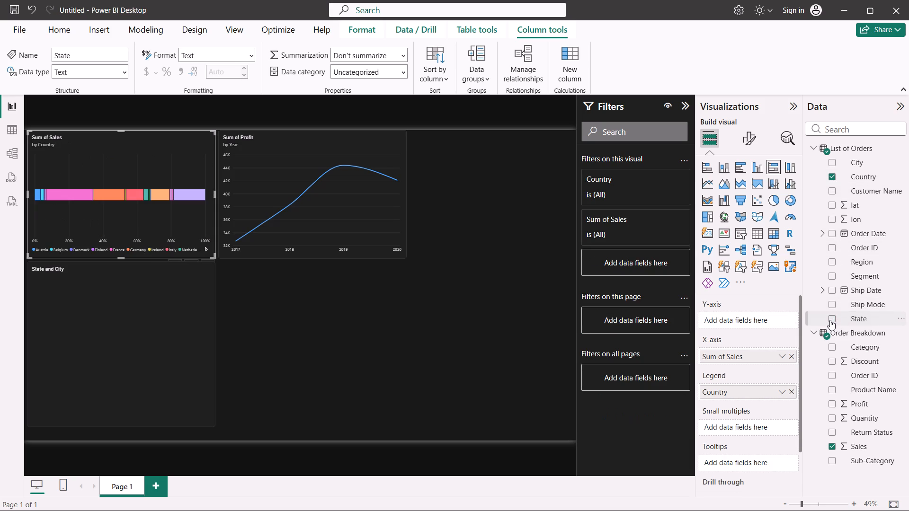
left_click(830, 319)
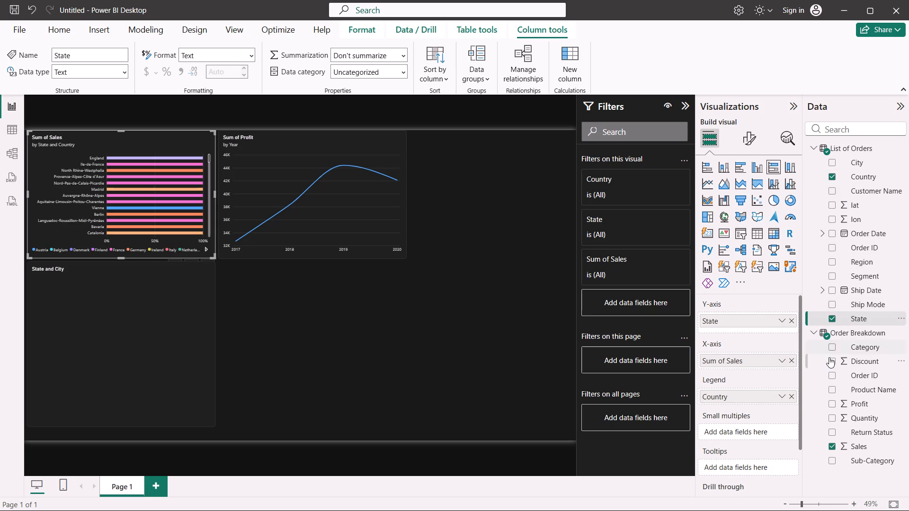
Add a pie chart of Sales by Region in the empty area below the Profit line chart.
left_click(392, 320)
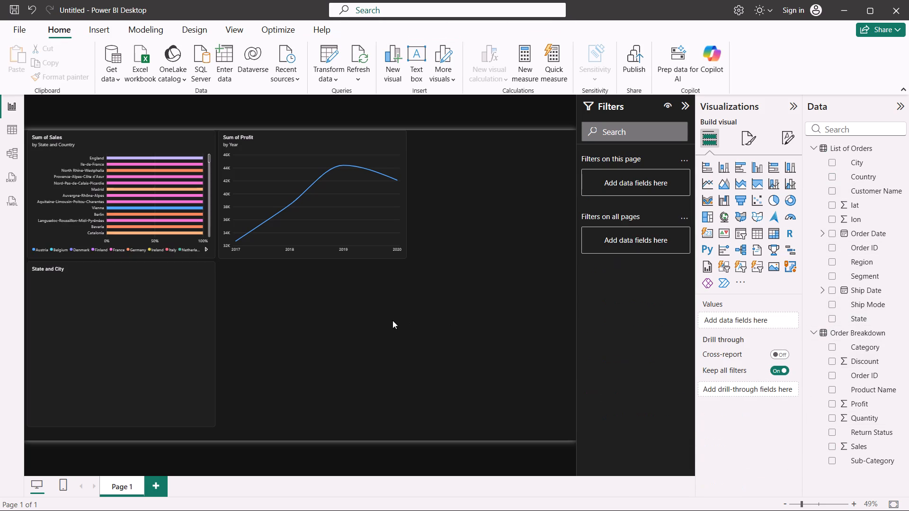
left_click(780, 199)
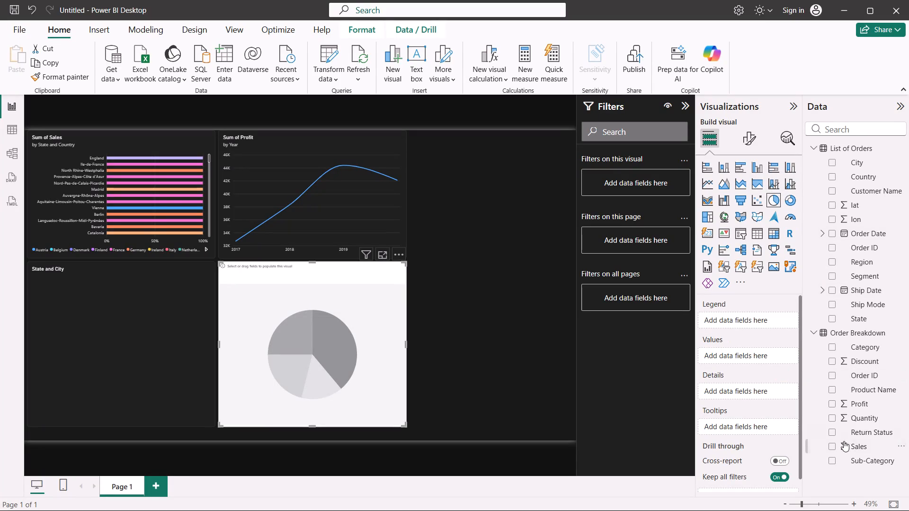
left_click(832, 447)
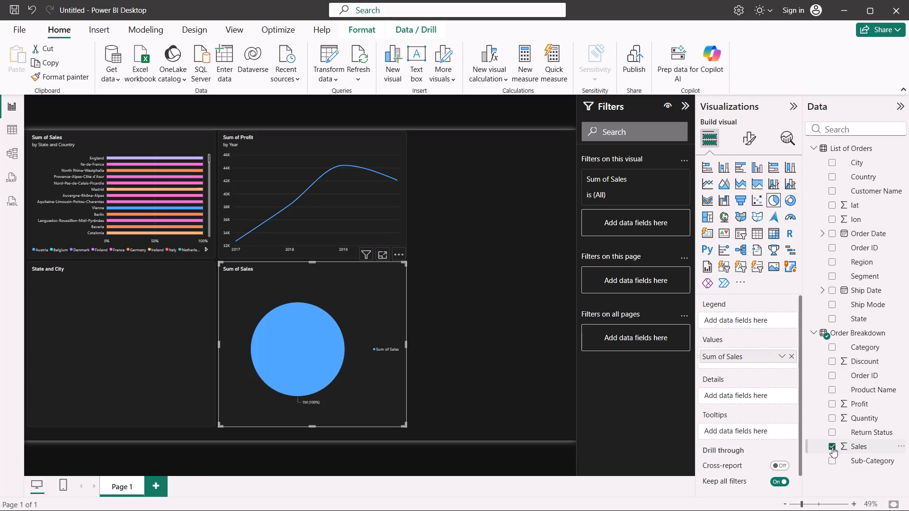
left_click(830, 257)
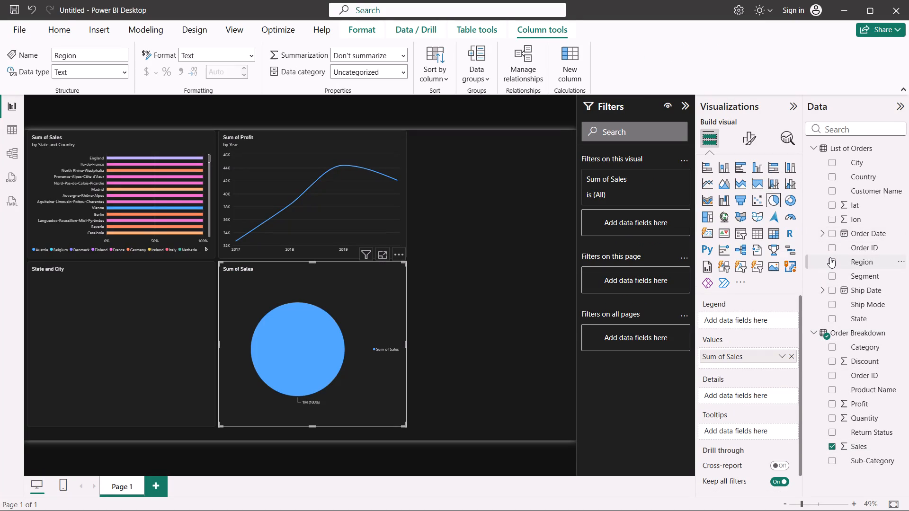
left_click(830, 258)
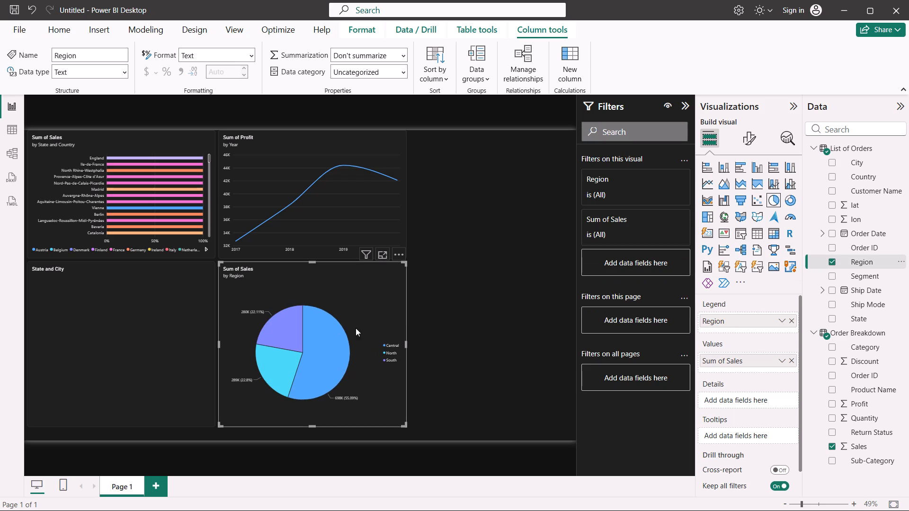
Set the map's location to Region and remove State from its legend and City from its latitude.
left_click(91, 336)
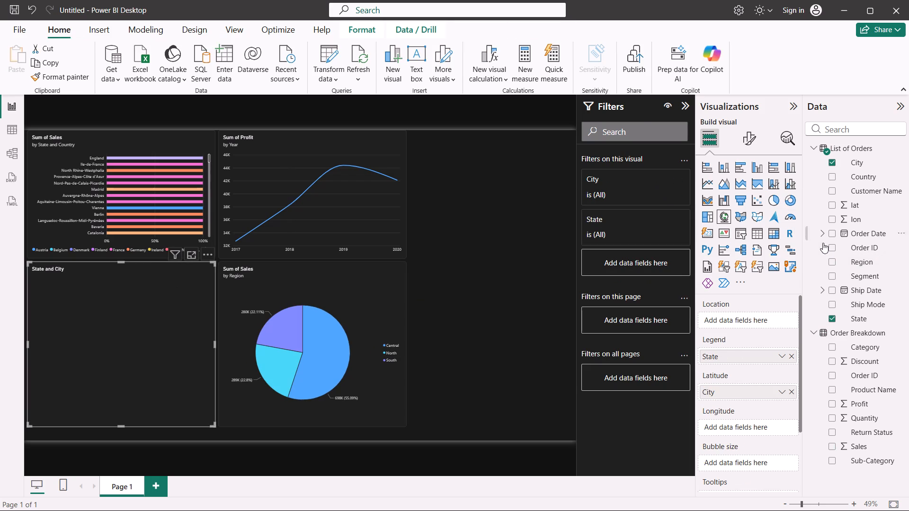
left_click(831, 264)
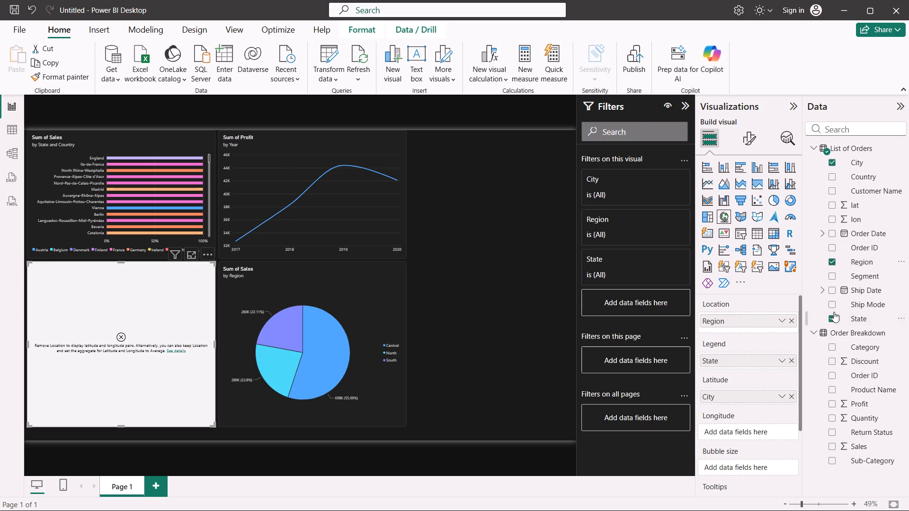
left_click(831, 319)
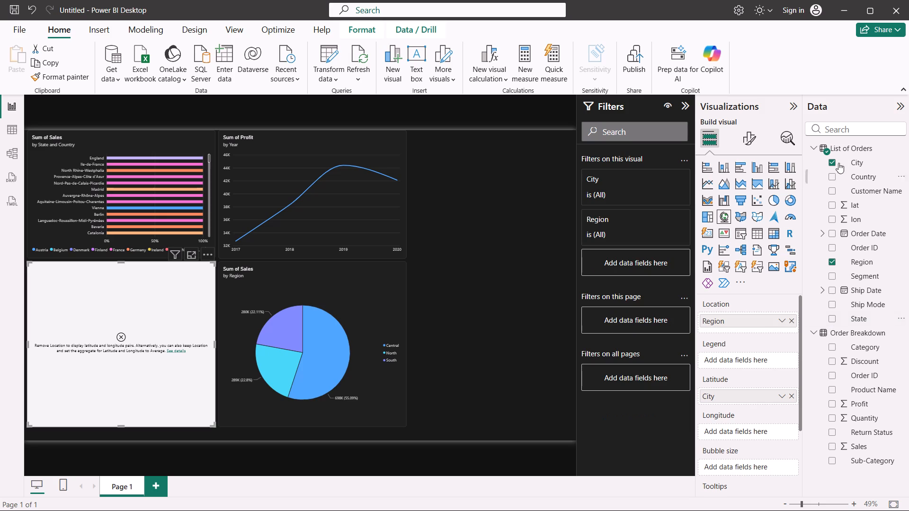
left_click(836, 161)
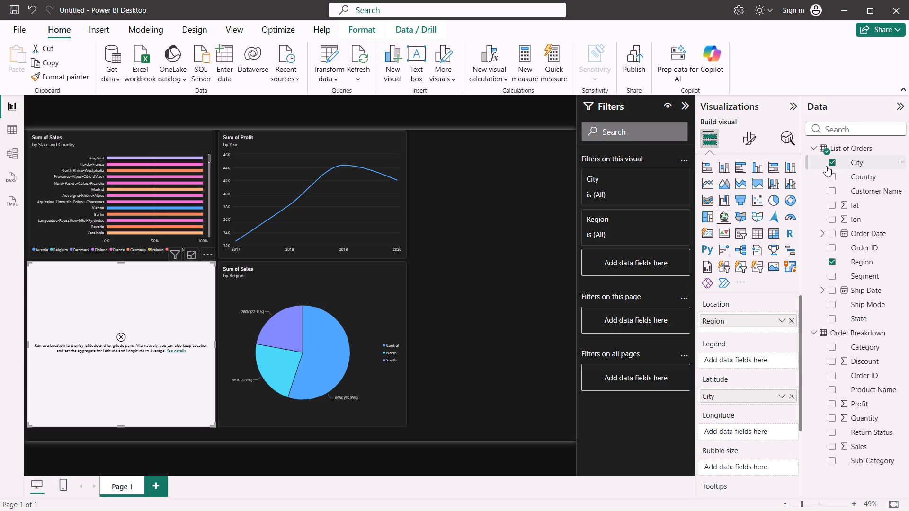
left_click(832, 163)
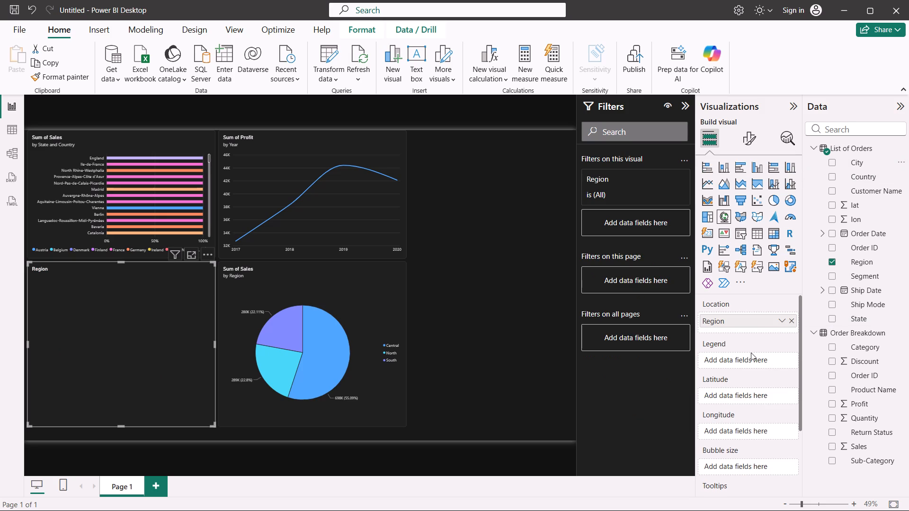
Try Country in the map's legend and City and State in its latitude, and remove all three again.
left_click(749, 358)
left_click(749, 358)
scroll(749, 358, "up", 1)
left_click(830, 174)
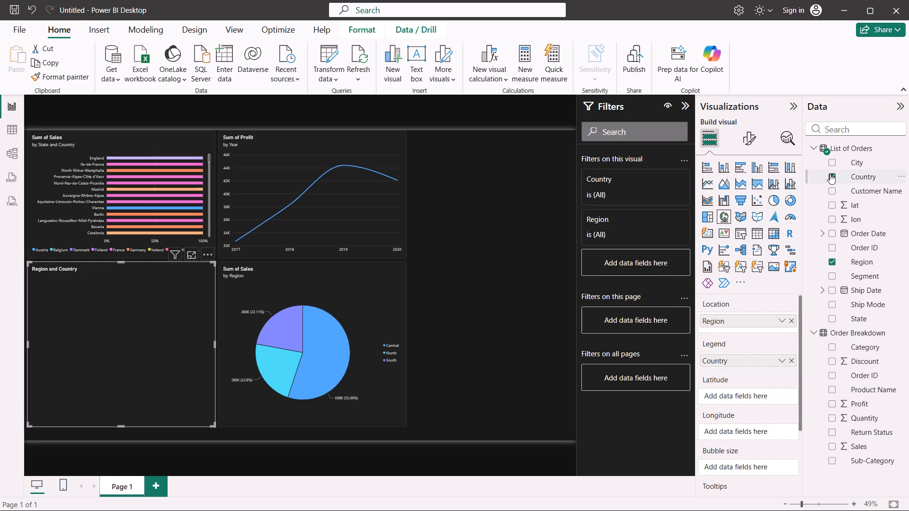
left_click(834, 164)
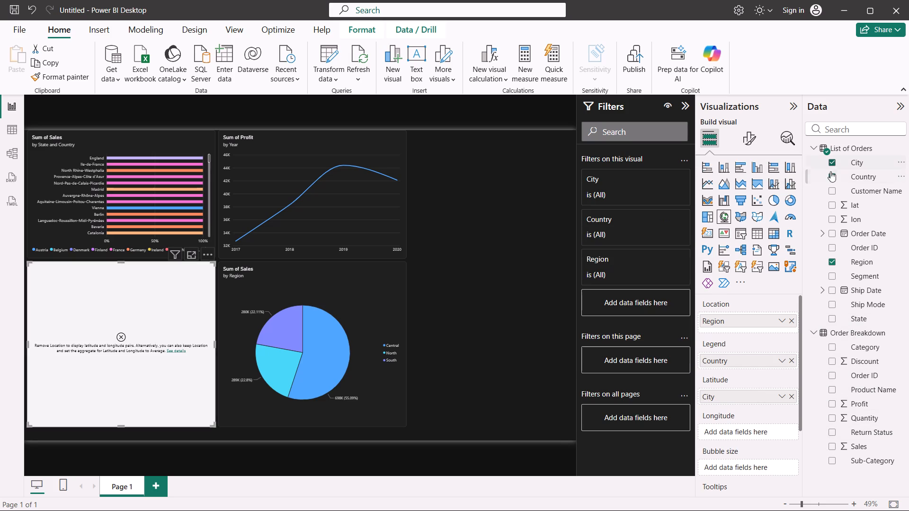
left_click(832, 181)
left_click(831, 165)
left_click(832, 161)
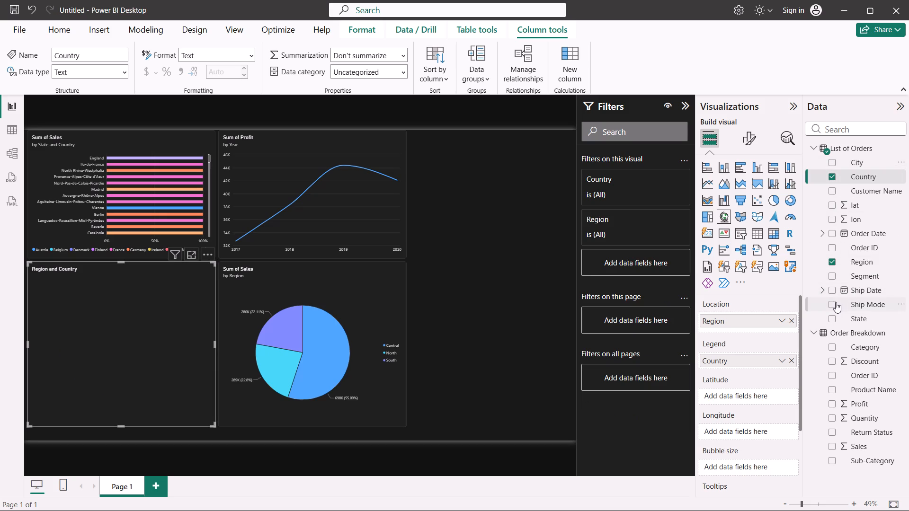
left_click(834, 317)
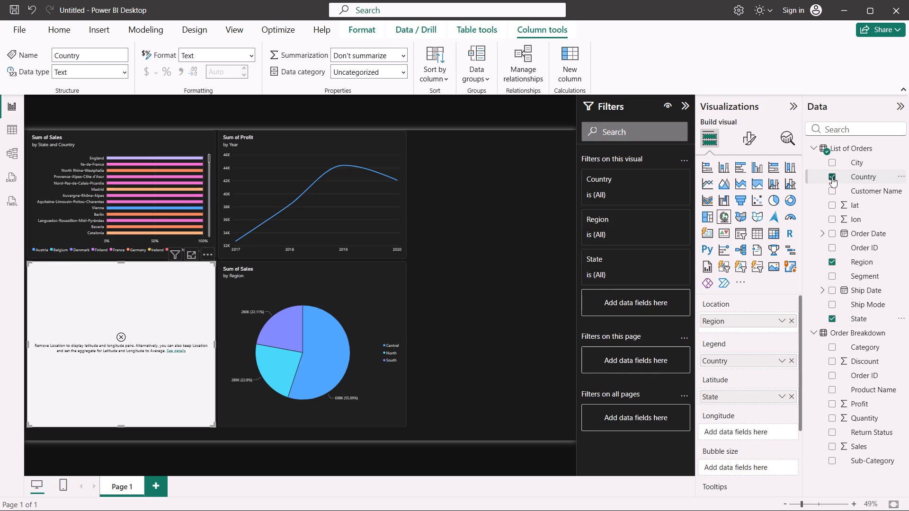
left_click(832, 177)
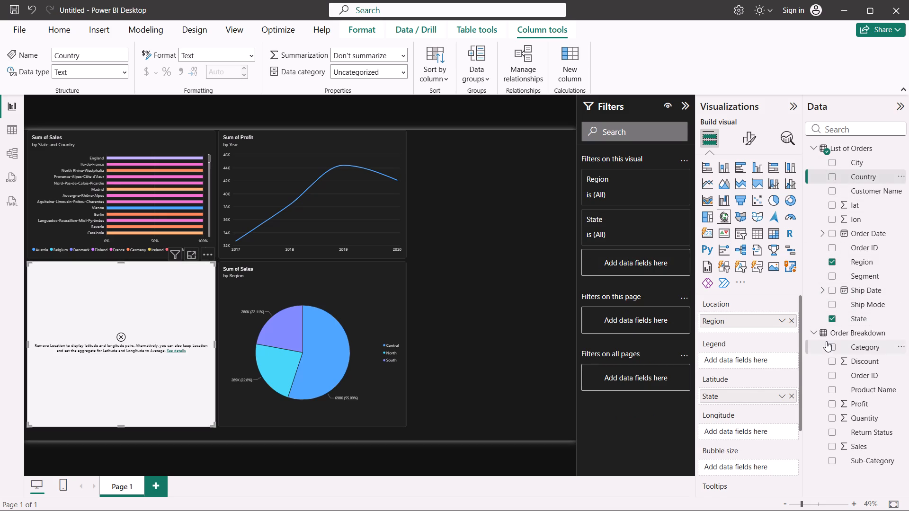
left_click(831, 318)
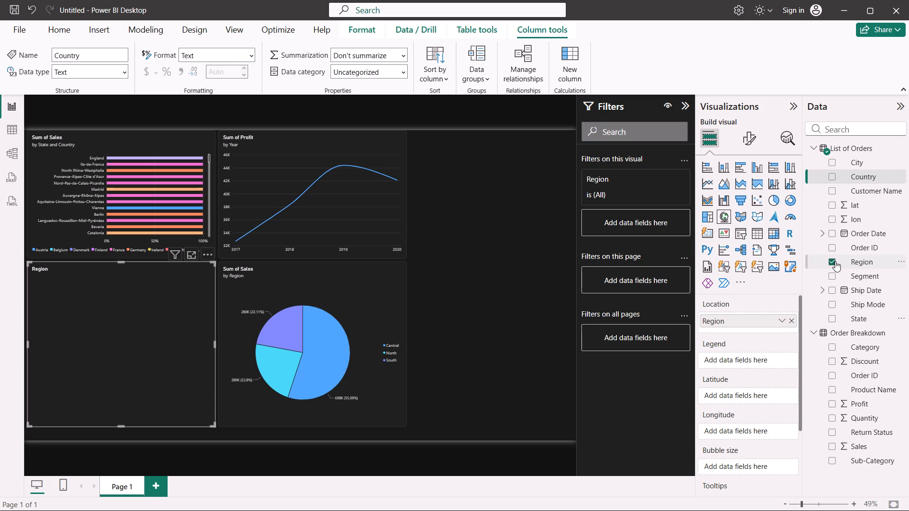
Add a card visual of Profit with Country as categories beside the line chart, trying Order Date and removing it.
left_click(649, 388)
left_click(472, 308)
left_click(490, 158)
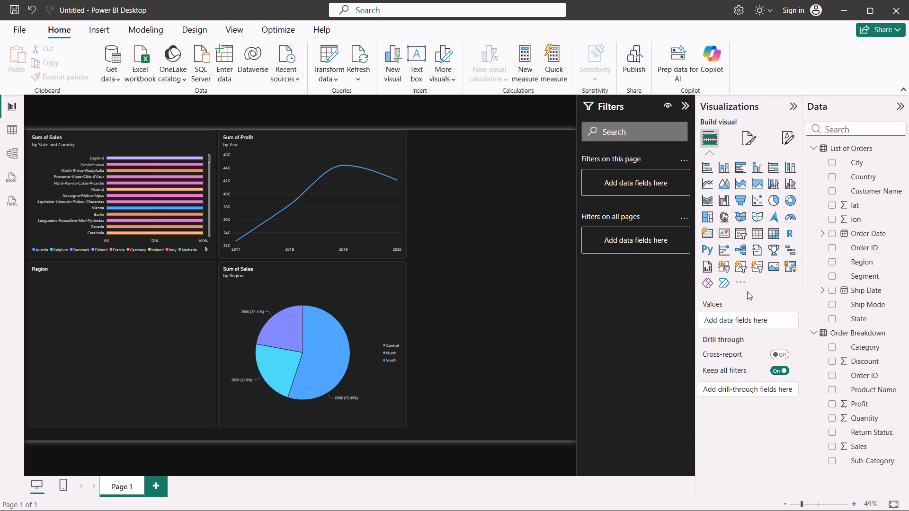
left_click(704, 230)
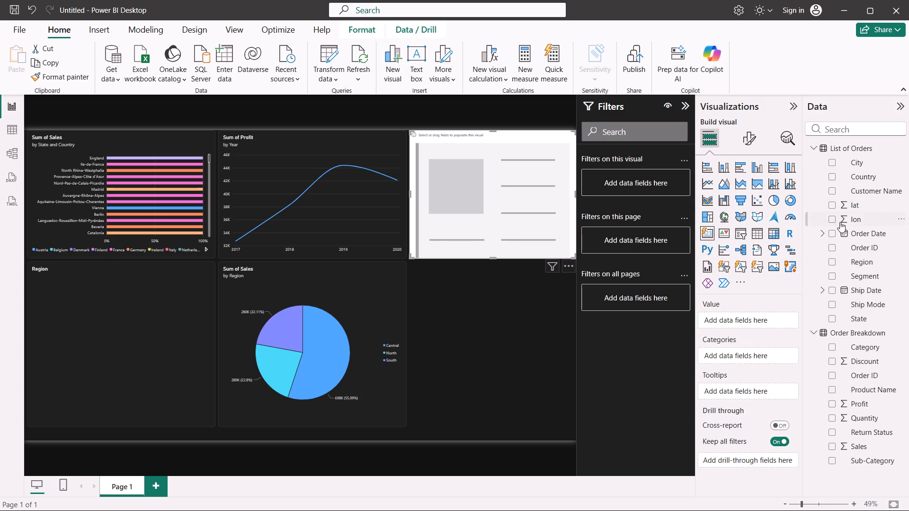
left_click(831, 233)
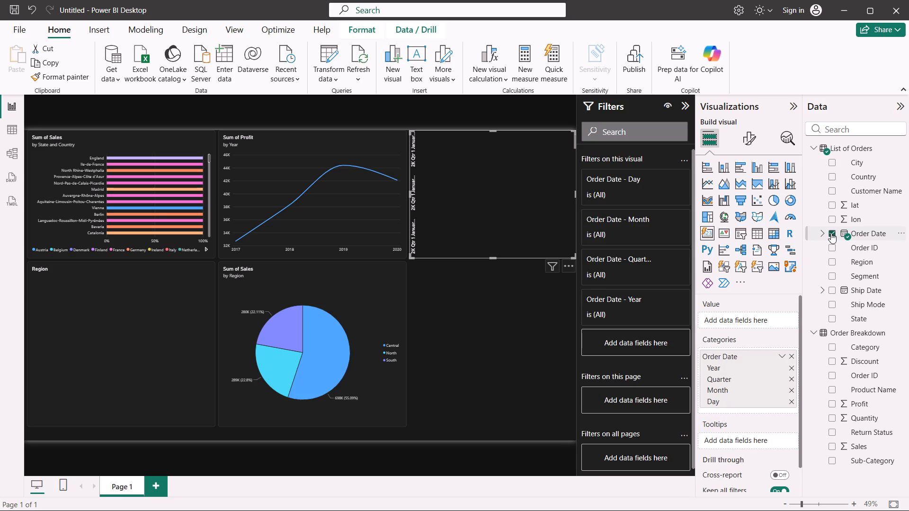
left_click(830, 235)
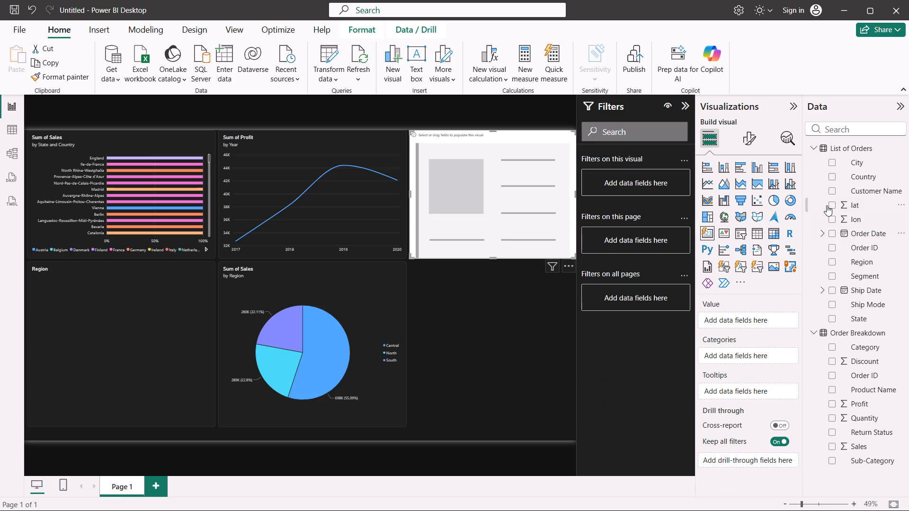
left_click(829, 176)
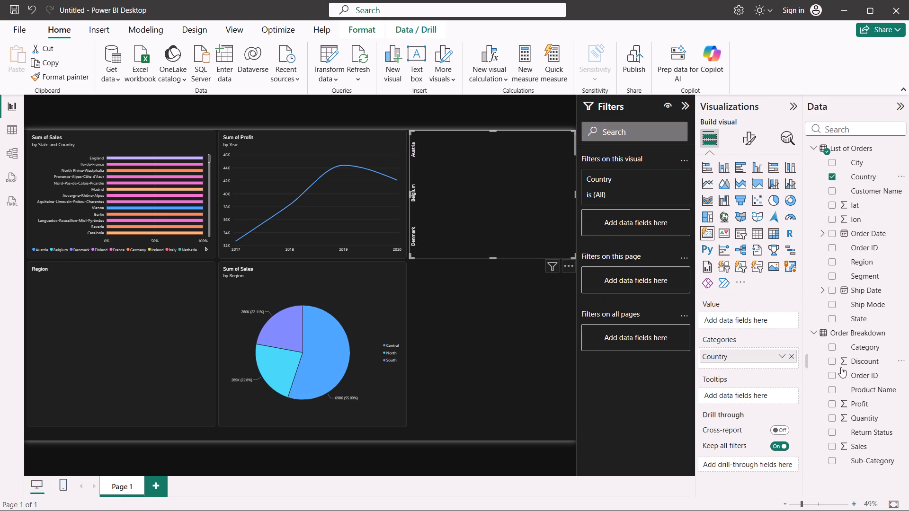
left_click(833, 400)
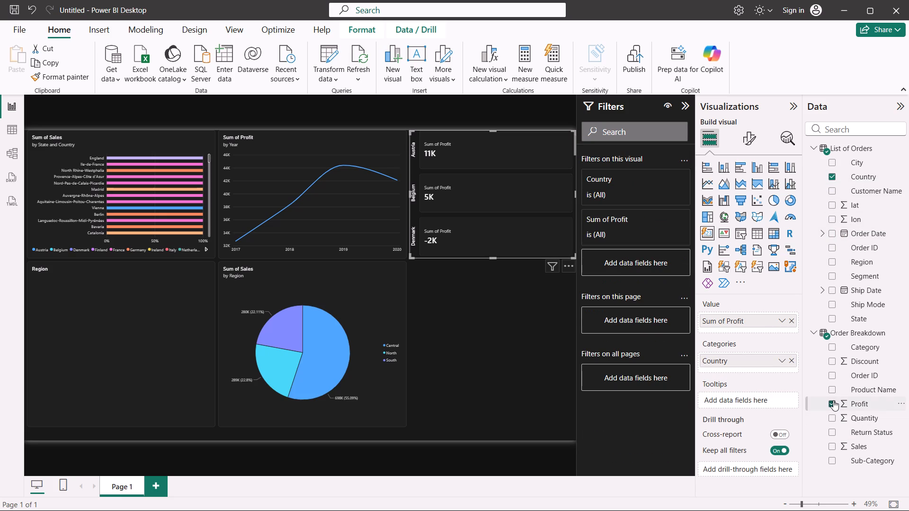
left_click(548, 346)
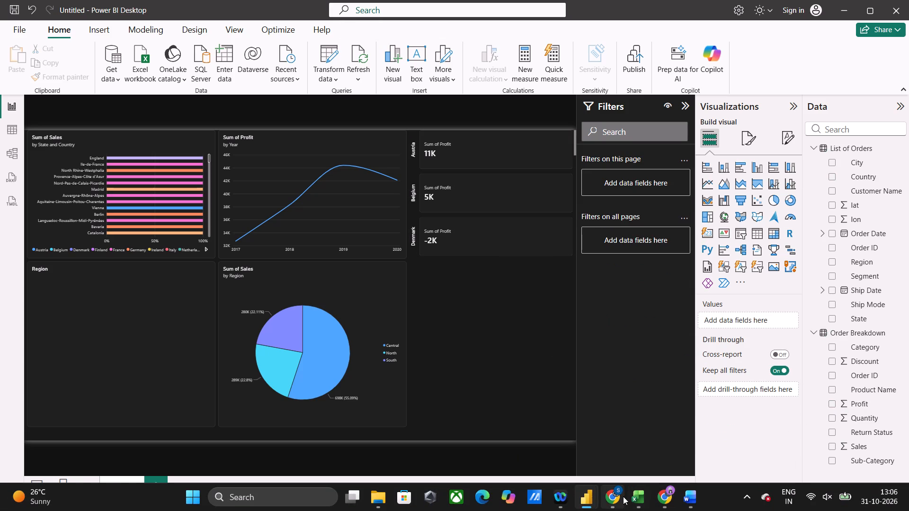
Look at the JS Bank Dashboard report for reference and return to the untitled report.
left_click(606, 447)
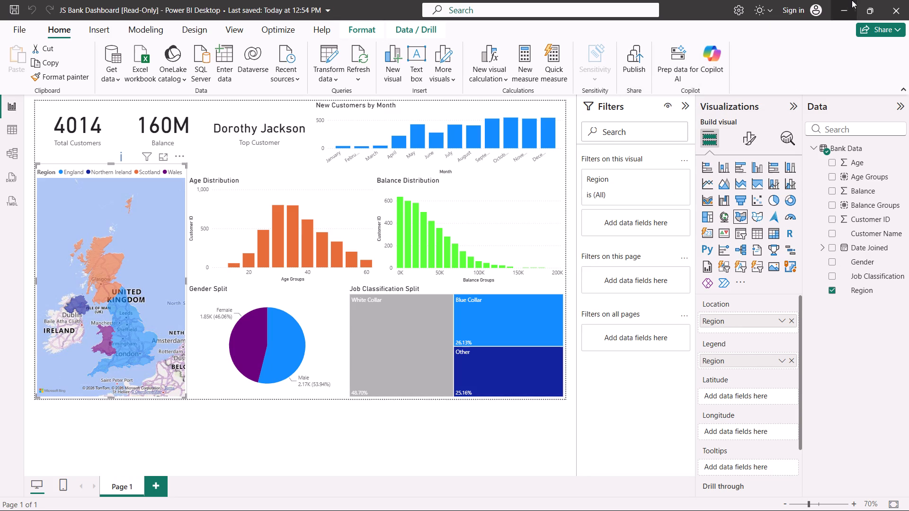
left_click(838, 12)
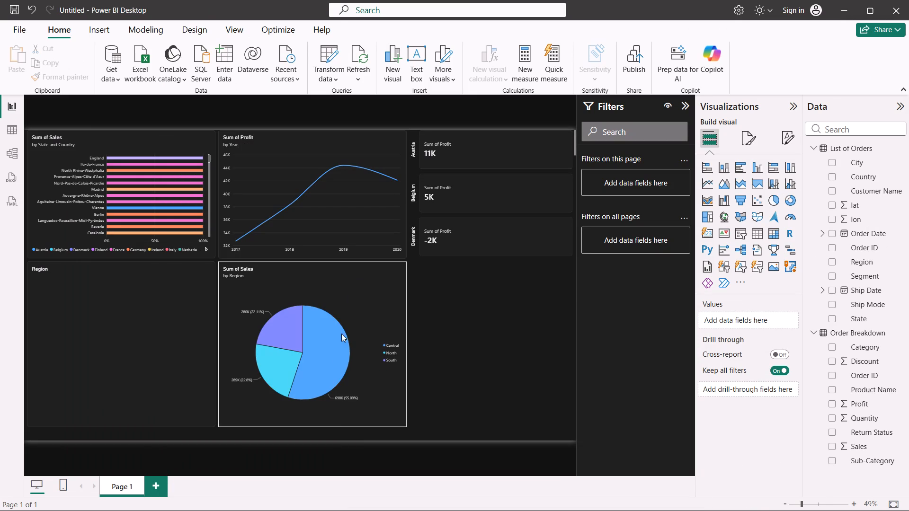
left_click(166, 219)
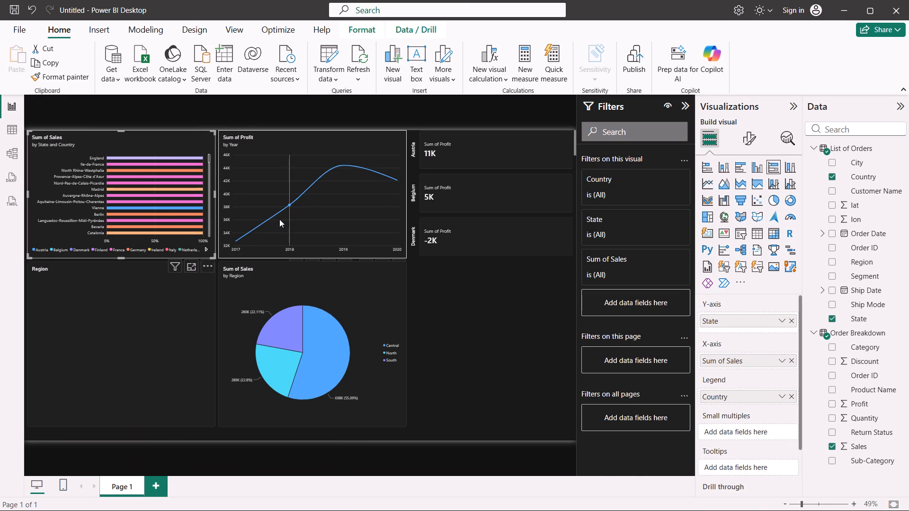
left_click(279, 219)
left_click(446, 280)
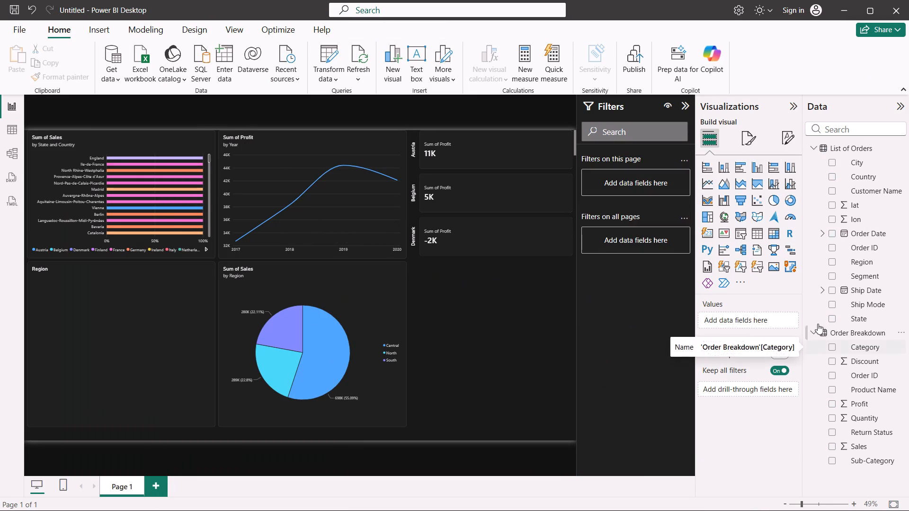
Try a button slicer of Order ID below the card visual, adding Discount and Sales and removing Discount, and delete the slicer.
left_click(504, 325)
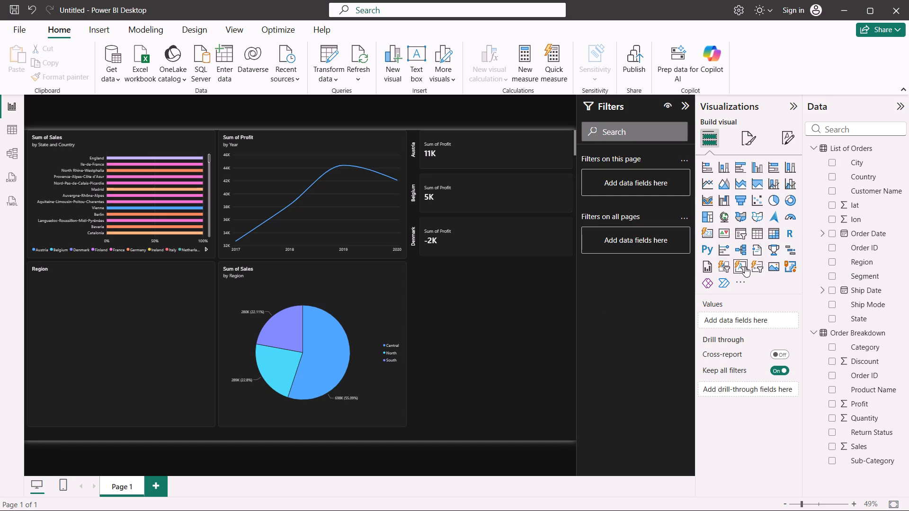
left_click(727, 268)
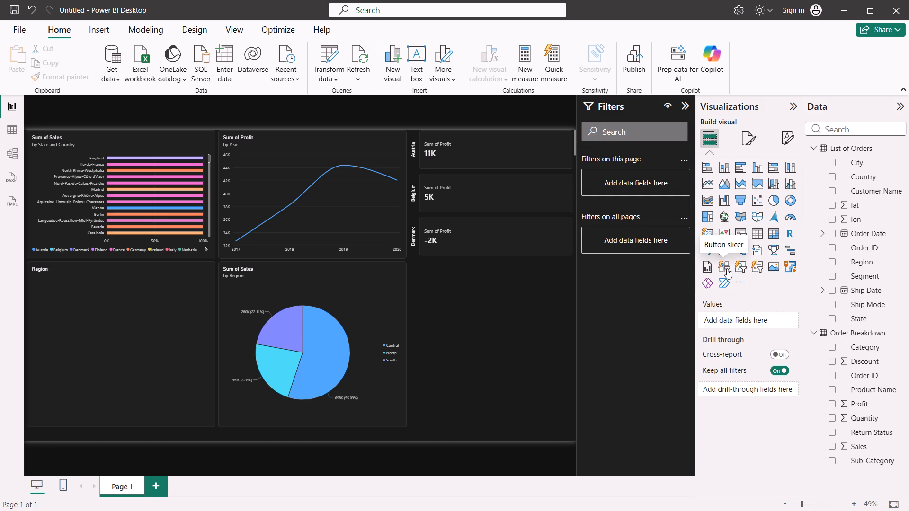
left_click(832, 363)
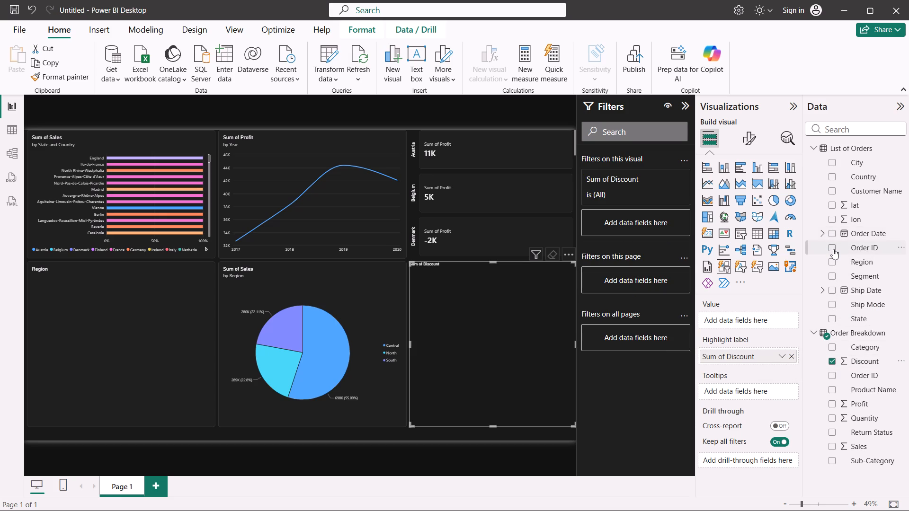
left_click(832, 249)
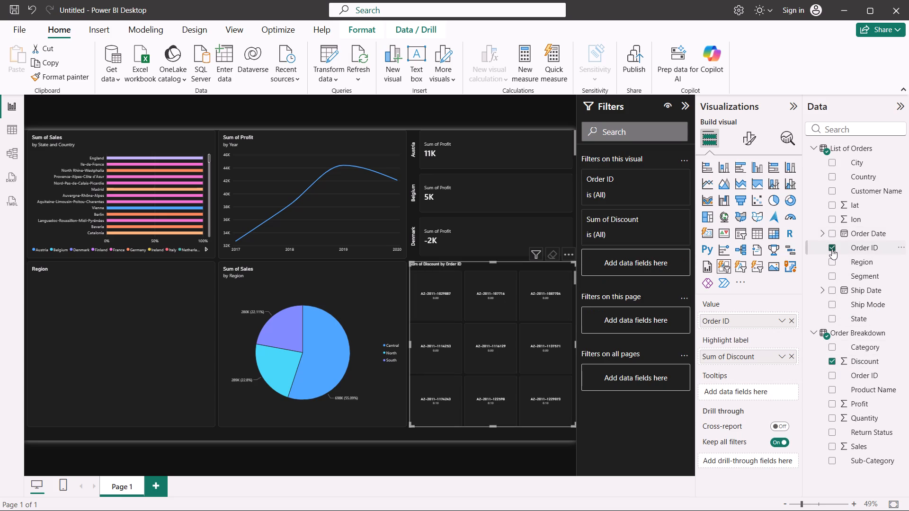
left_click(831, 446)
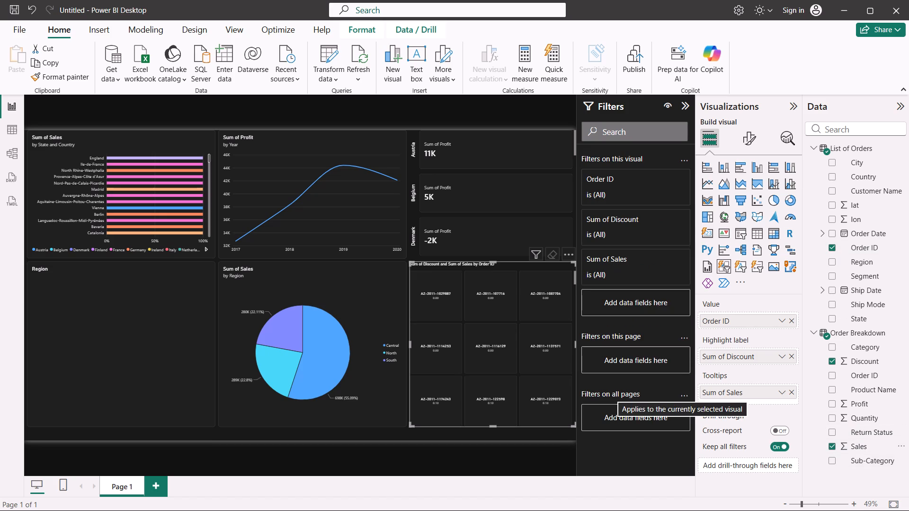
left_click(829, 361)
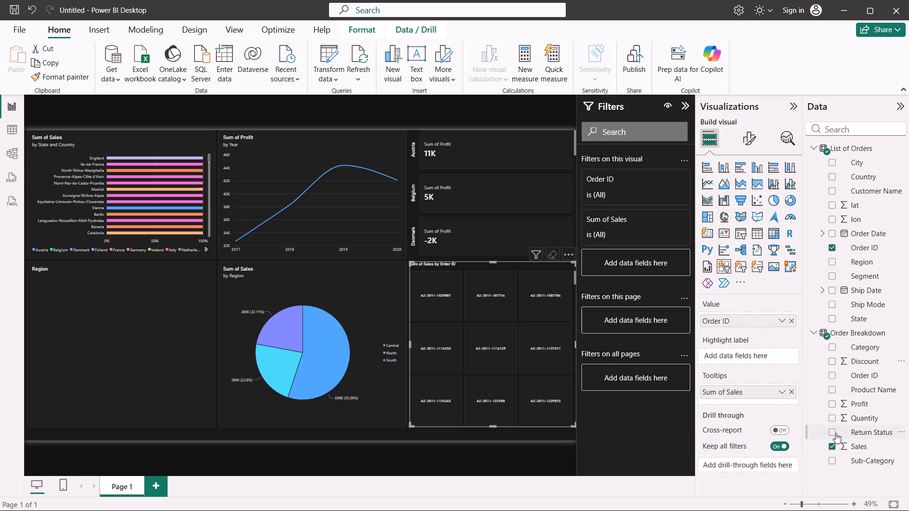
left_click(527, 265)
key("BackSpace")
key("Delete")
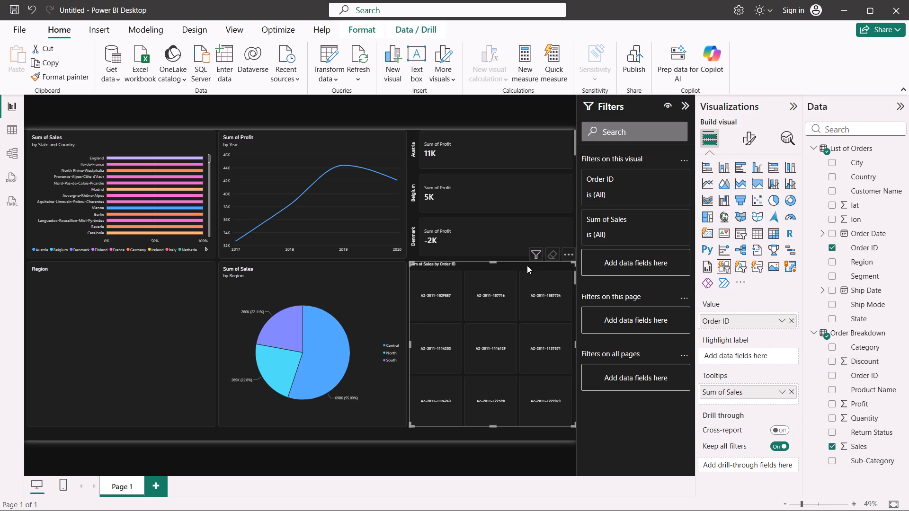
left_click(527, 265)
Add a line and clustered column chart of Profit and Sales by Region beside the pie chart, trying a ribbon chart first.
left_click(501, 328)
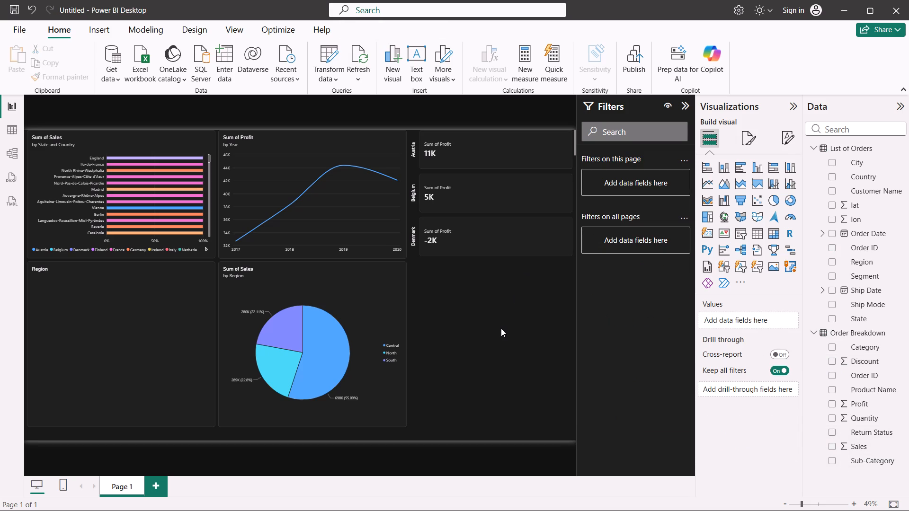
left_click(709, 202)
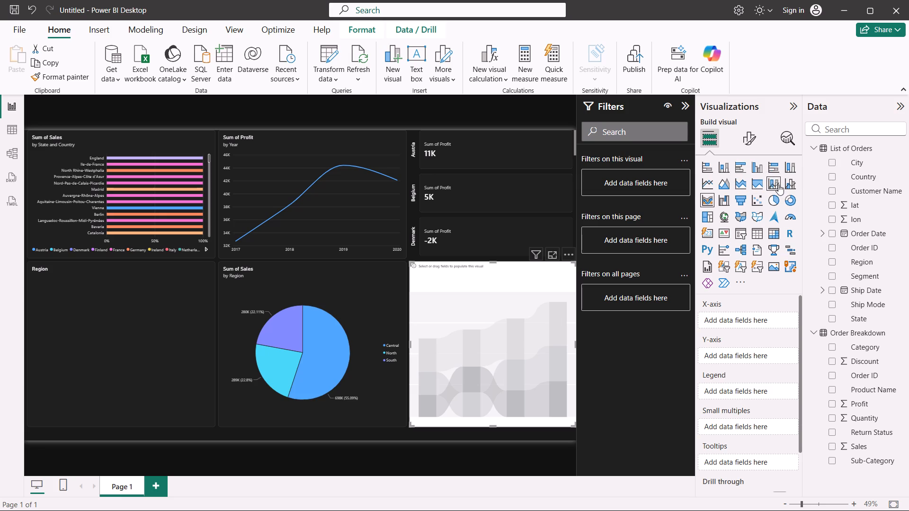
left_click(795, 180)
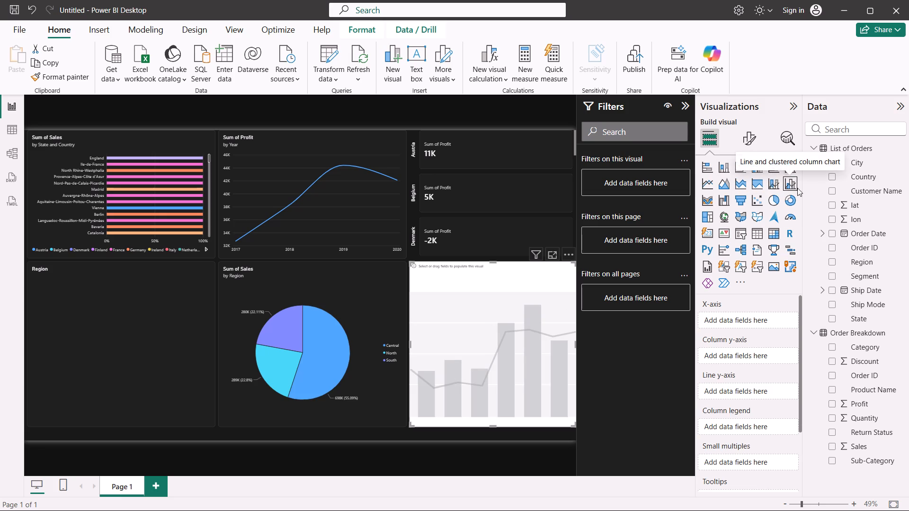
left_click(831, 260)
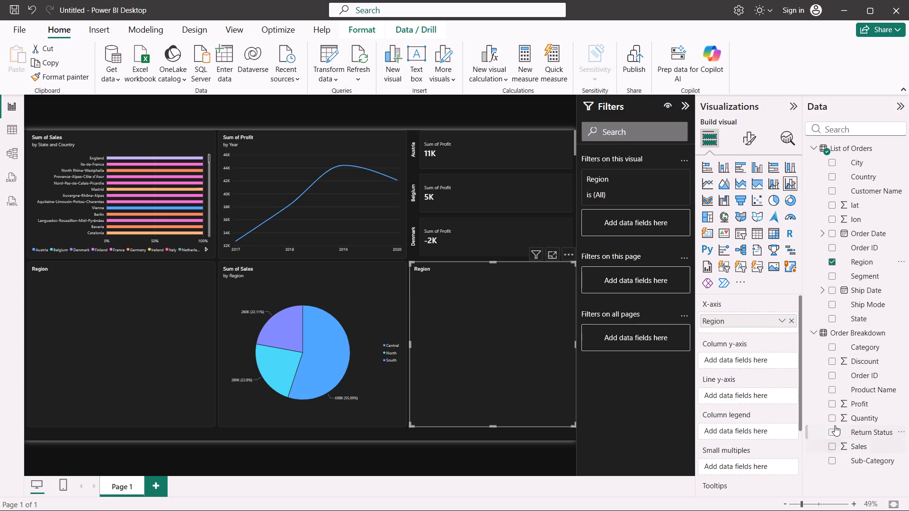
left_click(833, 404)
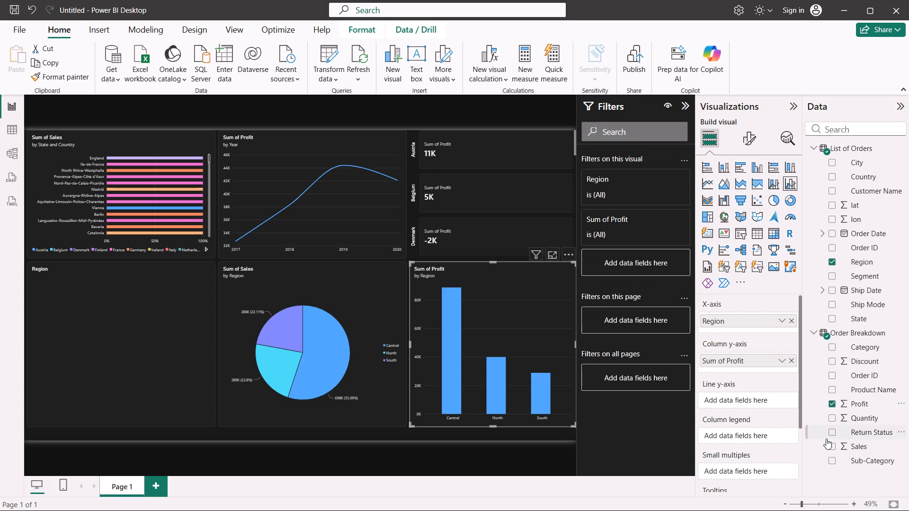
left_click(830, 445)
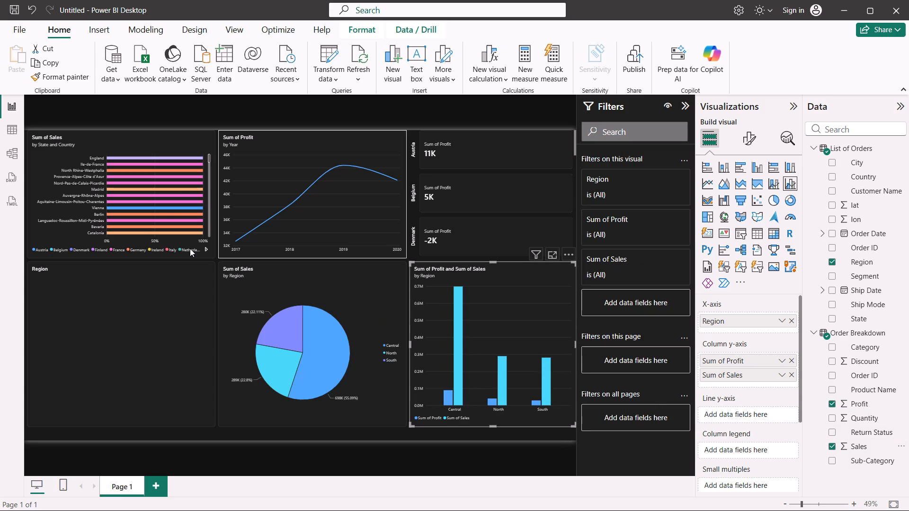
Rework the sales bar chart with Country as Y-axis, Region as small multiples and Profit in tooltips, removing State and the legend and trying Quantity.
left_click(187, 148)
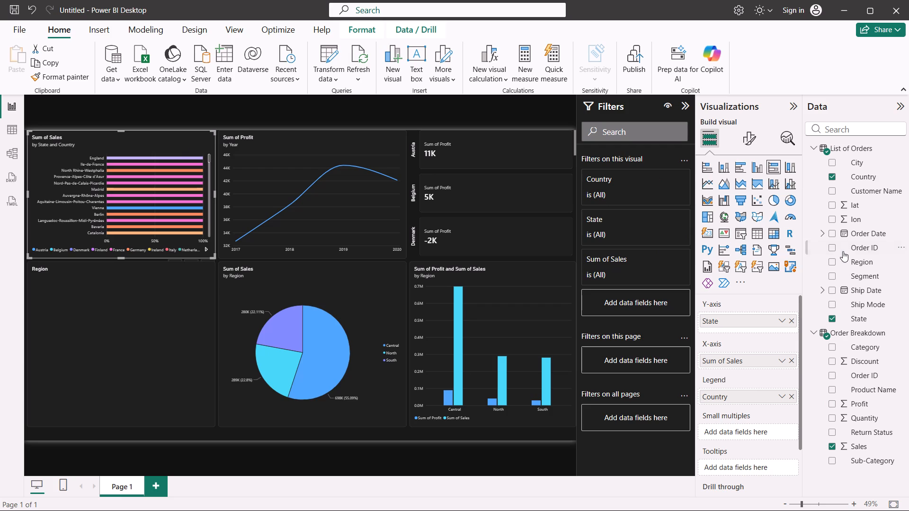
left_click(831, 260)
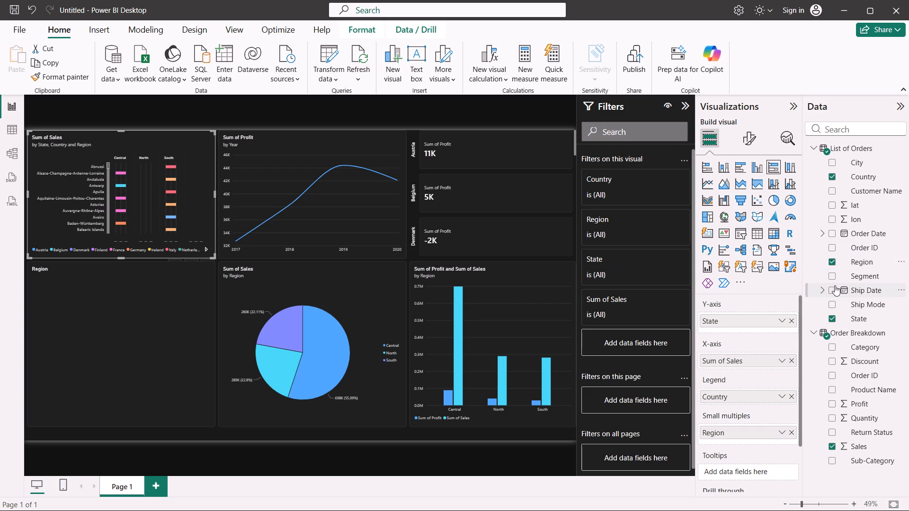
left_click(828, 405)
left_click(833, 405)
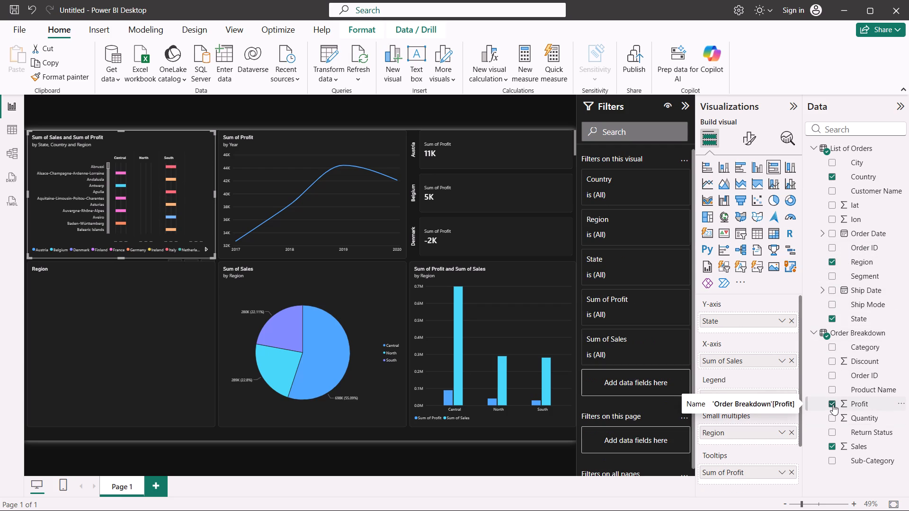
left_click(830, 317)
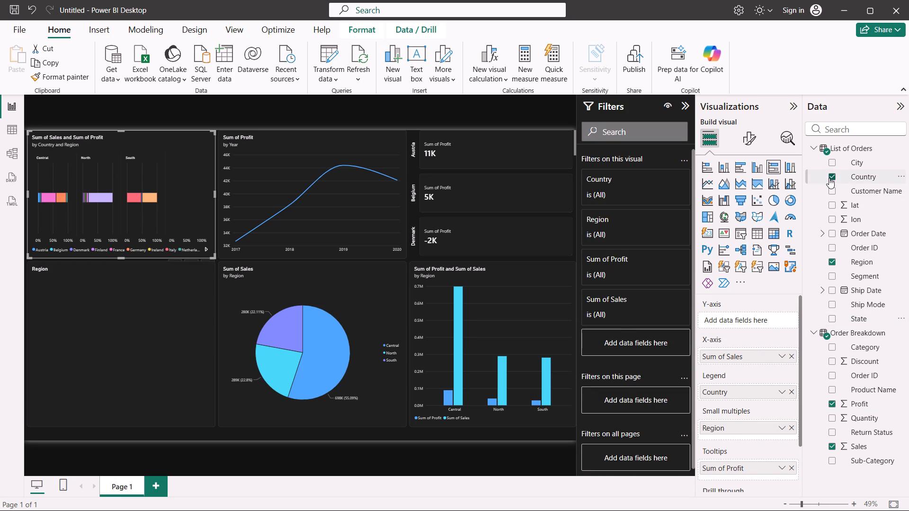
left_click(829, 178)
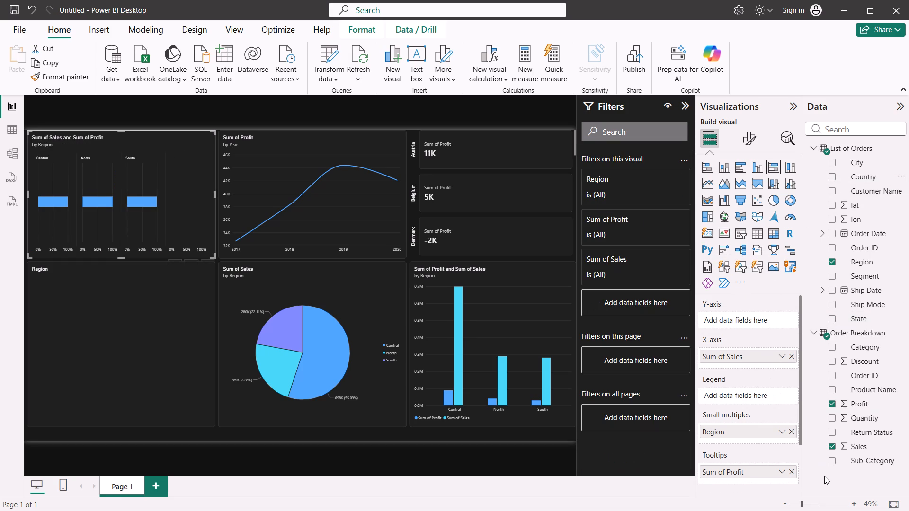
left_click(829, 419)
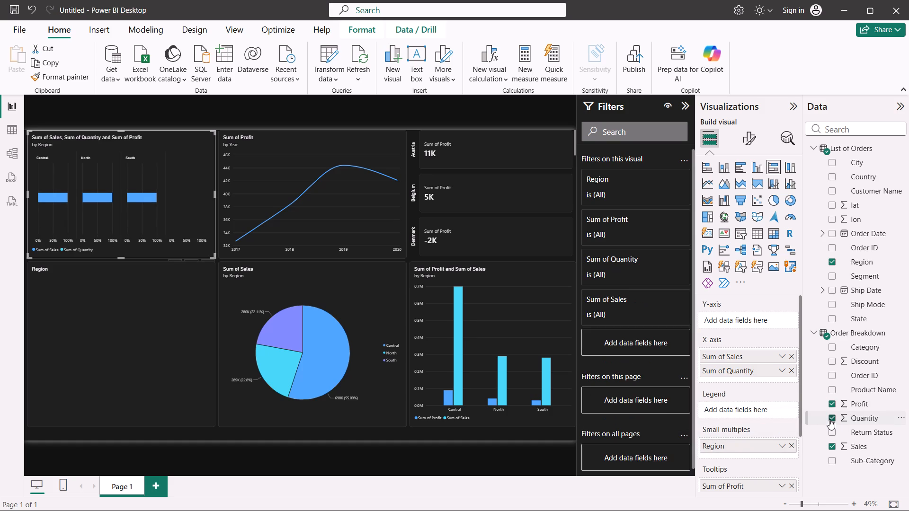
left_click(829, 419)
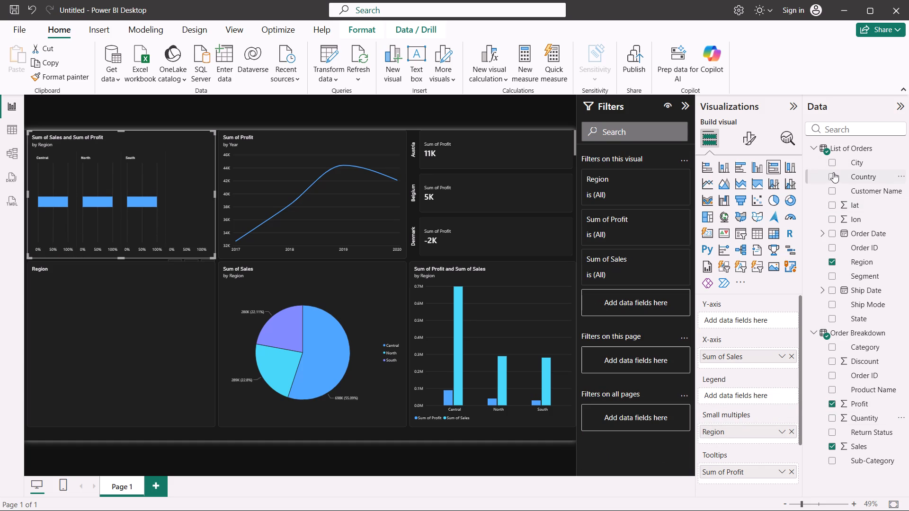
left_click(835, 175)
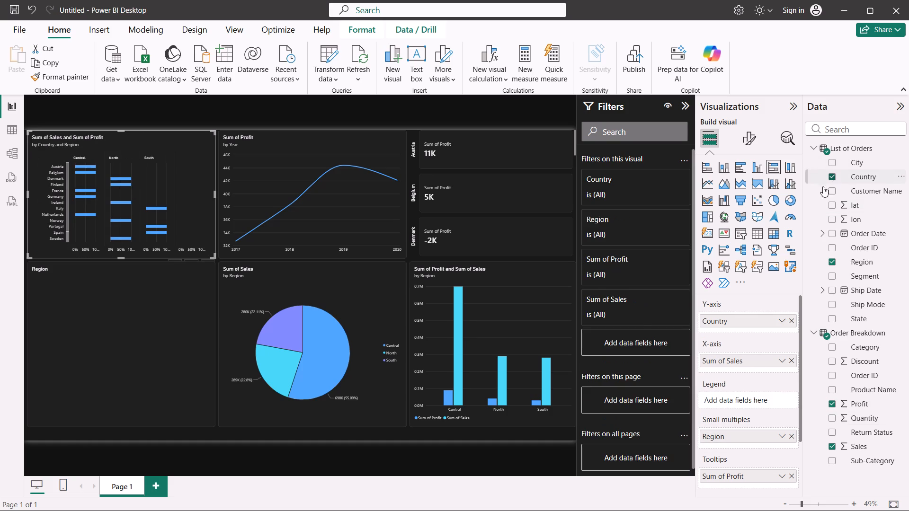
Look over the List of Orders table data and the model's table relationship, and return to the report page.
left_click(132, 322)
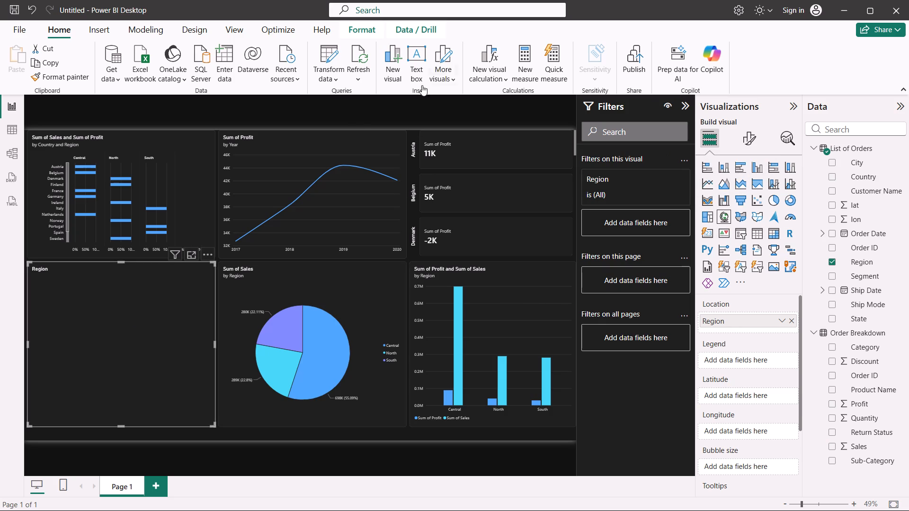
left_click(354, 120)
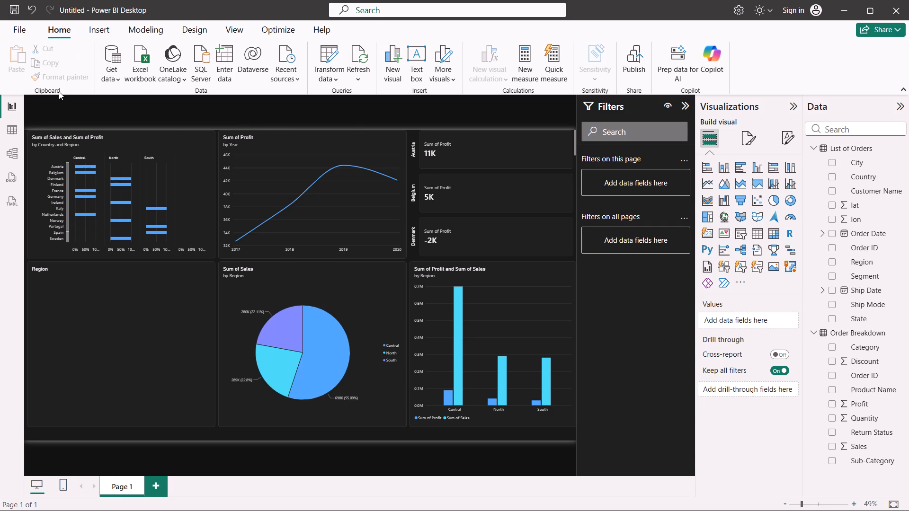
left_click(4, 124)
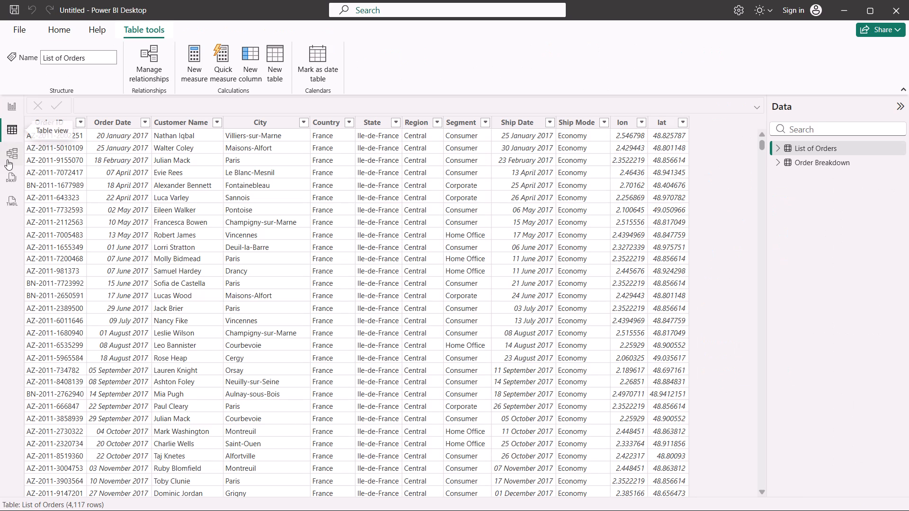
left_click(7, 159)
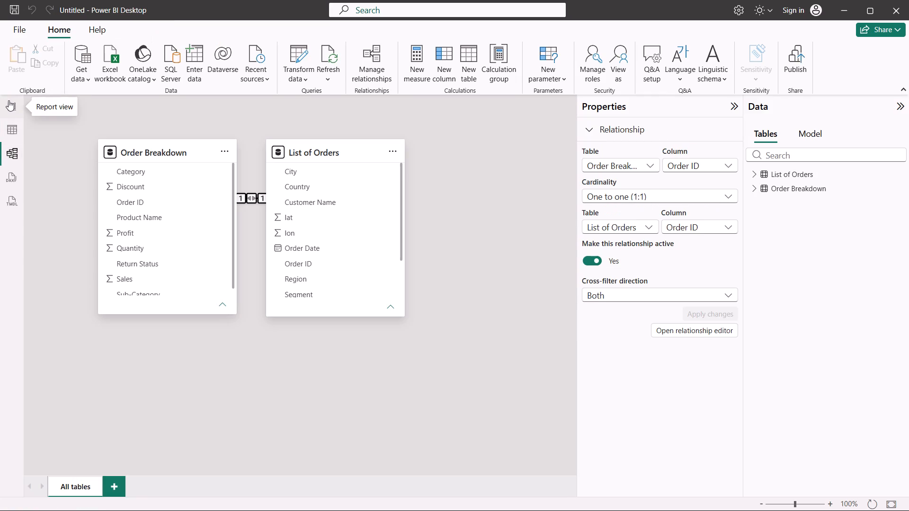
left_click(10, 178)
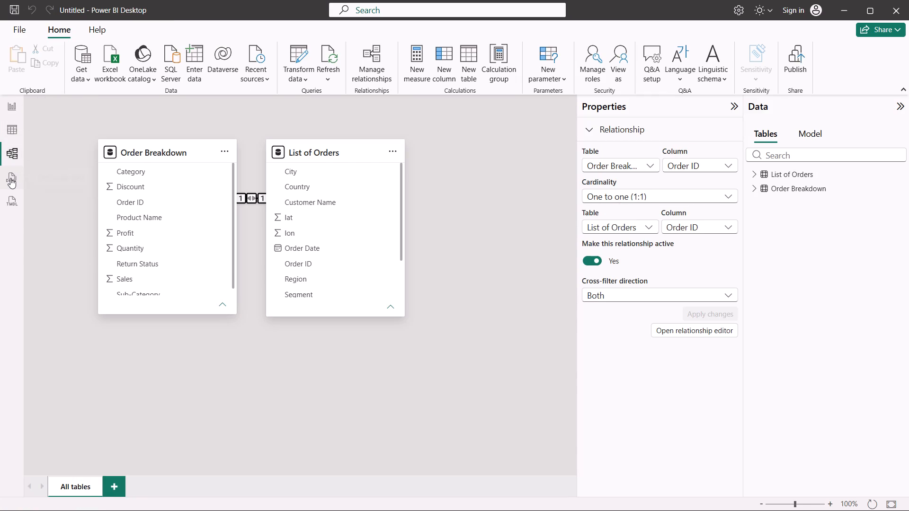
left_click(11, 107)
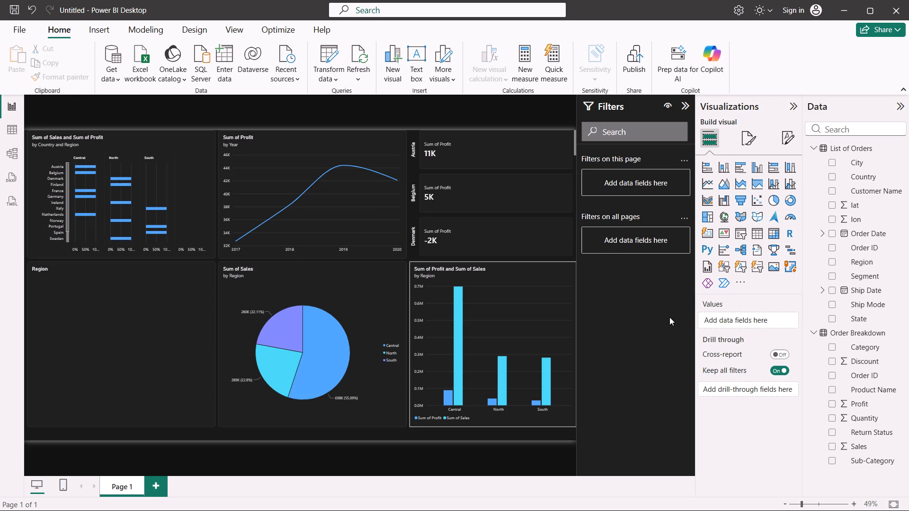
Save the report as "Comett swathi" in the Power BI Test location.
key("ctrl+s")
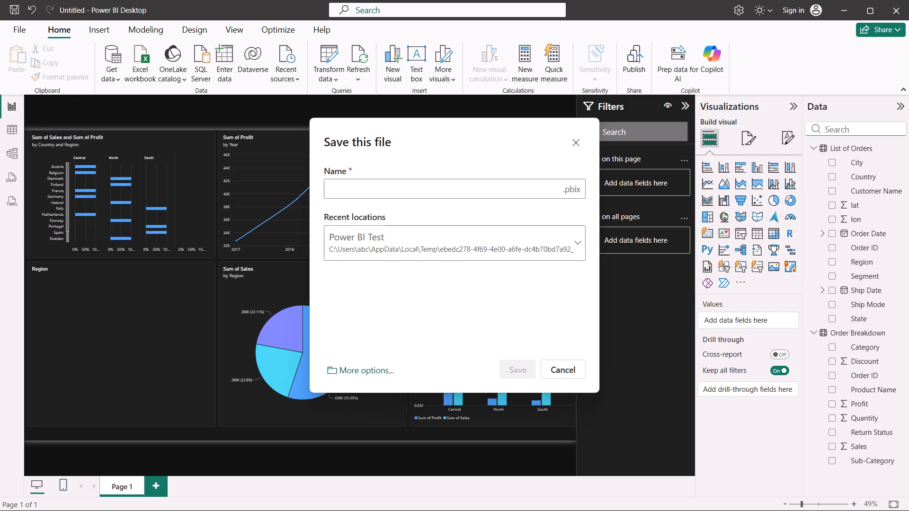
left_click(422, 190)
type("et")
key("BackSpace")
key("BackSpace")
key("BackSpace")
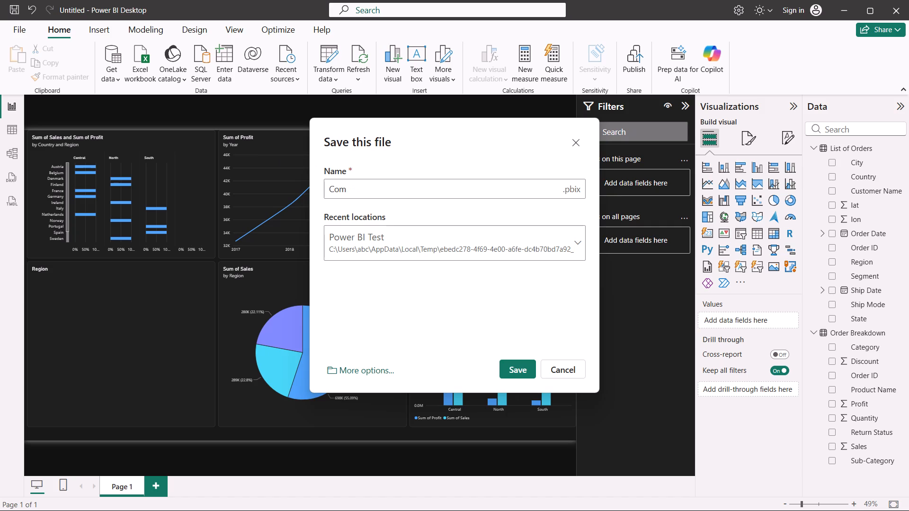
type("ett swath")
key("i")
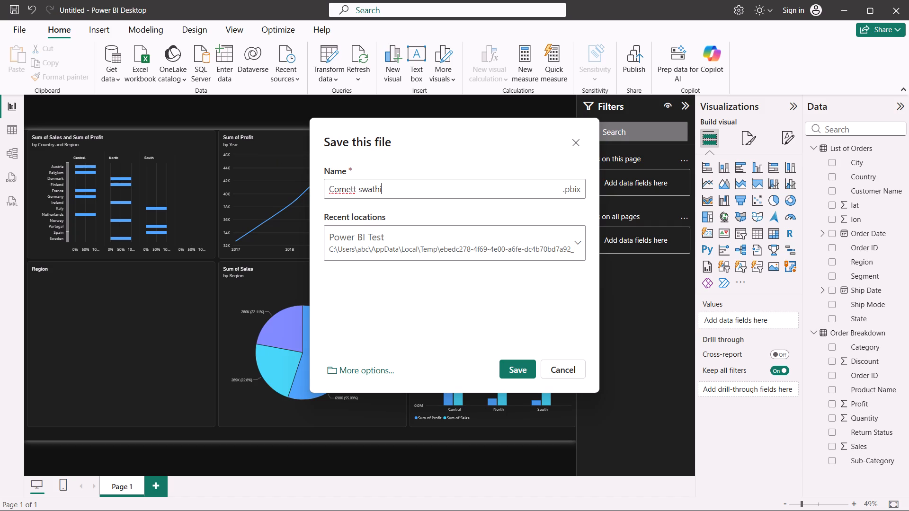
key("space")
left_click(522, 371)
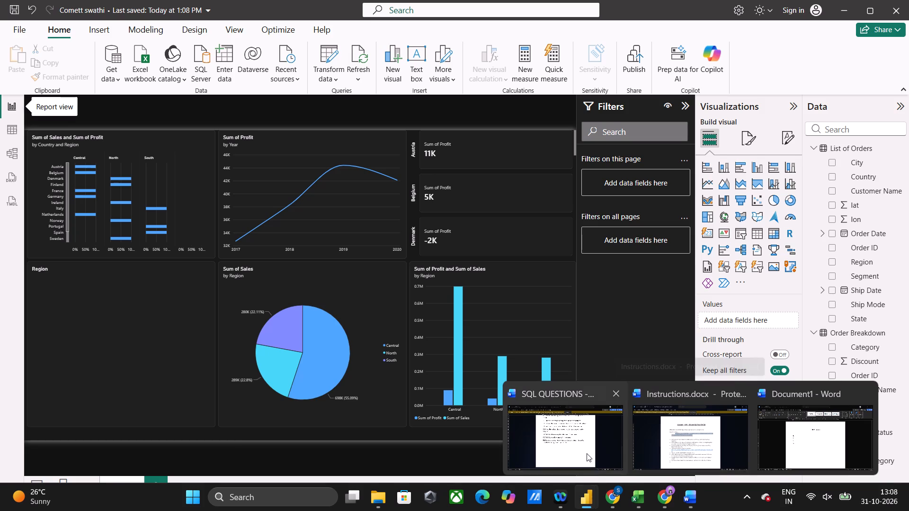
left_click(587, 453)
scroll(574, 293, "up", 19)
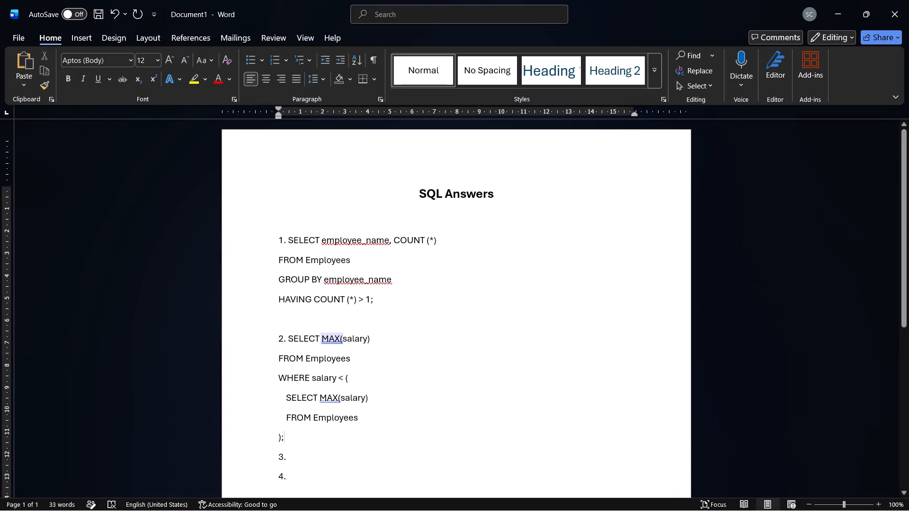
Accept the grammar suggestion that adds a space after MAX for both occurrences in answer 2.
left_click(328, 338)
left_click(368, 384)
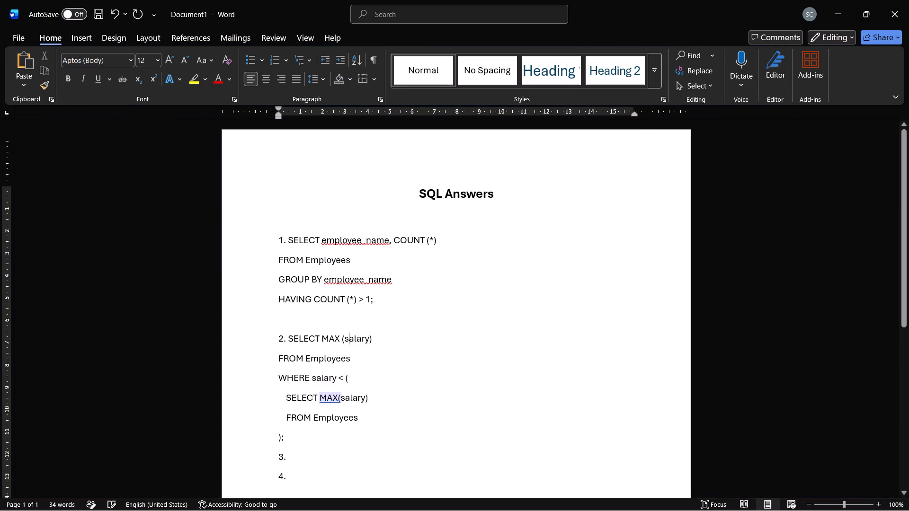
left_click(327, 398)
left_click(351, 438)
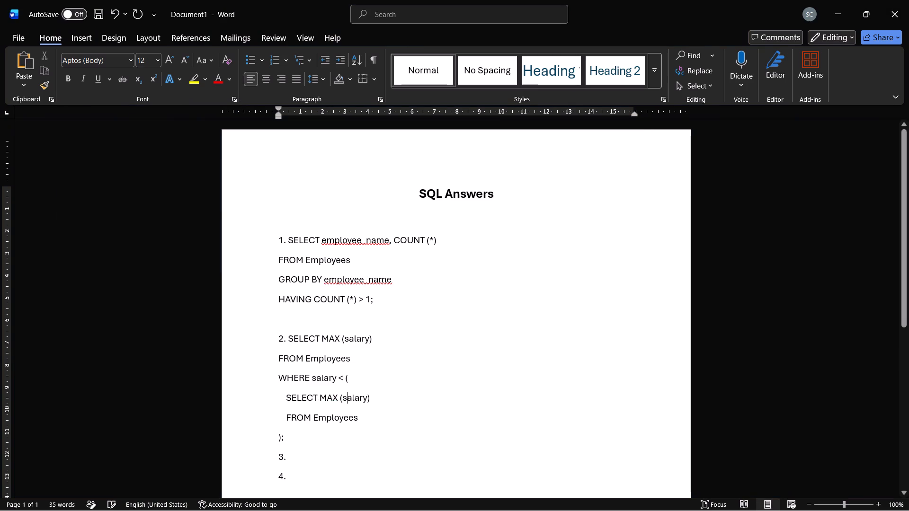
Insert a blank line below answer 2 and add spaces after the item number 3.
left_click(302, 455)
scroll(302, 455, "down", 1)
key("space")
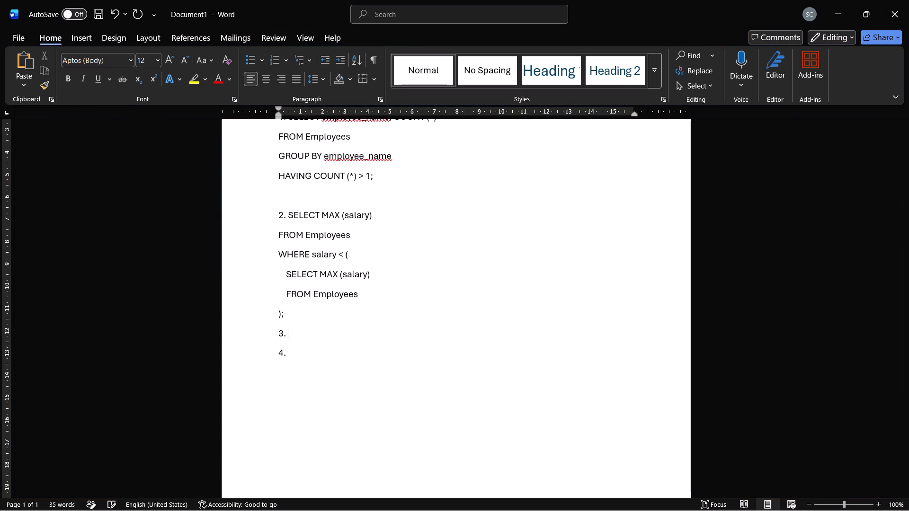
left_click(302, 317)
key("Return")
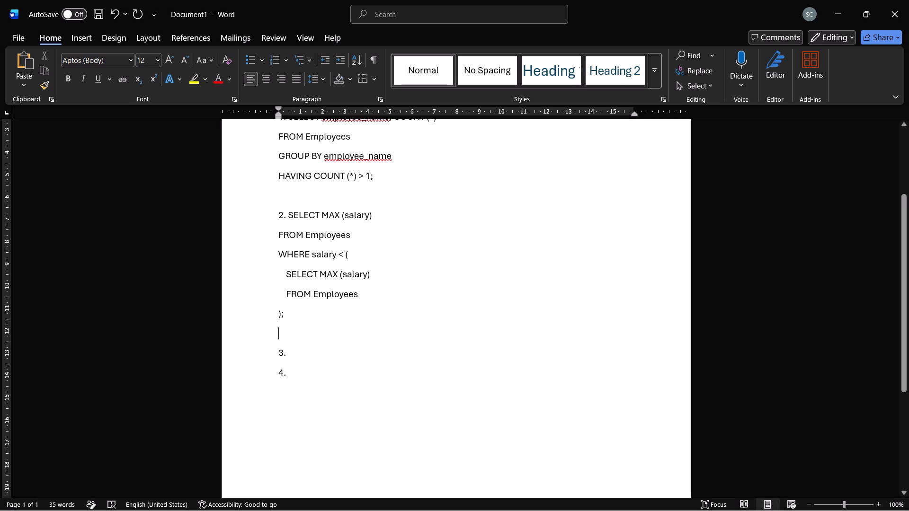
left_click(324, 352)
key("space")
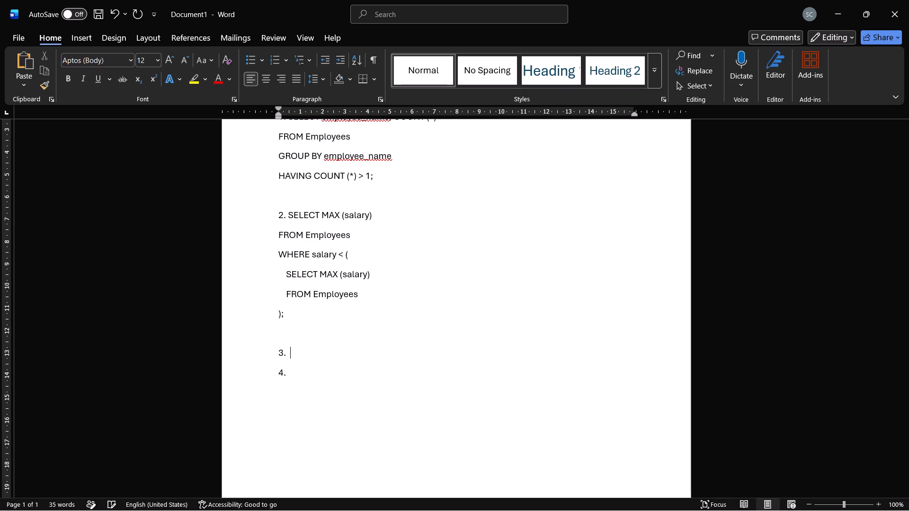